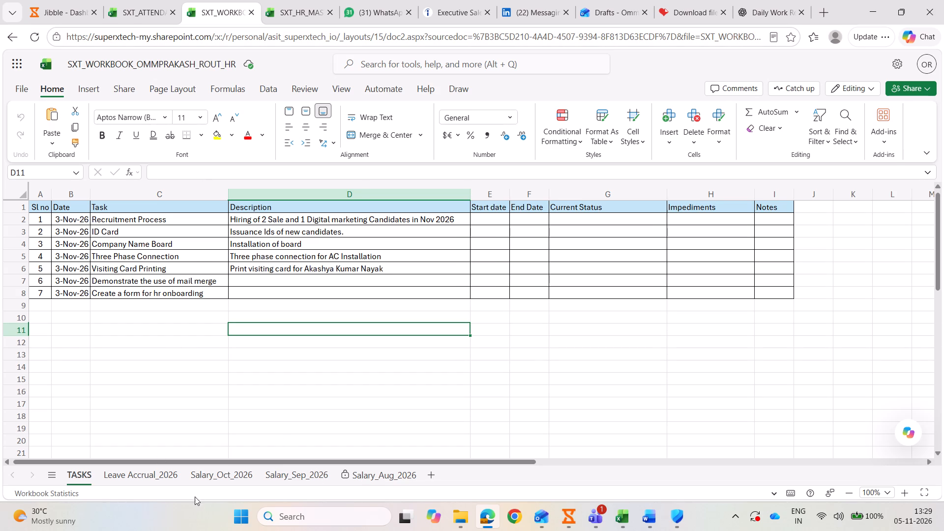
Switch to the open SXT_HR_MASTER workbook with the empty Diwali Gift sheet.
{"action": "left_click", "coordinate": [290, 5]}
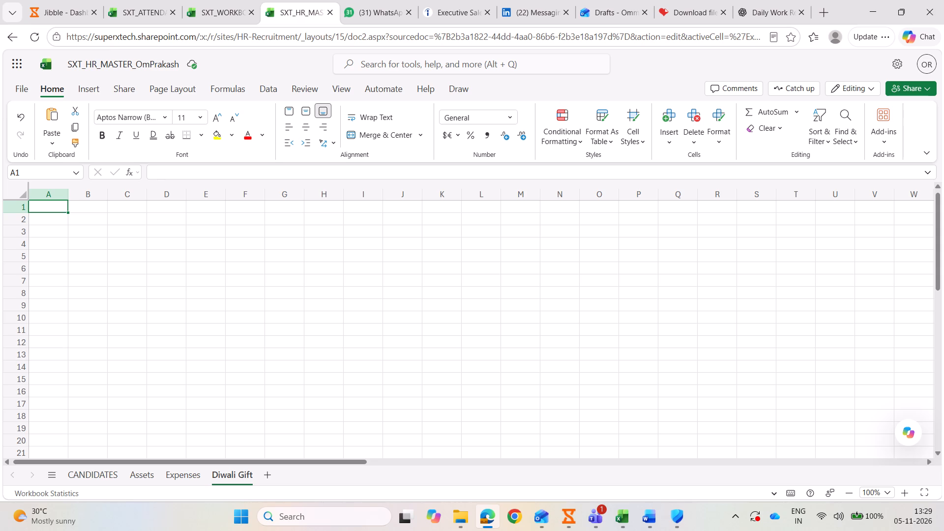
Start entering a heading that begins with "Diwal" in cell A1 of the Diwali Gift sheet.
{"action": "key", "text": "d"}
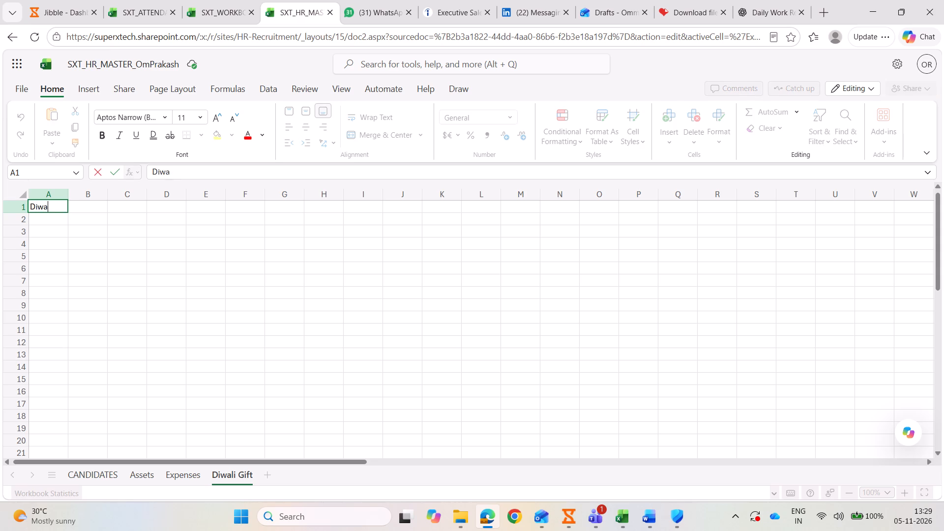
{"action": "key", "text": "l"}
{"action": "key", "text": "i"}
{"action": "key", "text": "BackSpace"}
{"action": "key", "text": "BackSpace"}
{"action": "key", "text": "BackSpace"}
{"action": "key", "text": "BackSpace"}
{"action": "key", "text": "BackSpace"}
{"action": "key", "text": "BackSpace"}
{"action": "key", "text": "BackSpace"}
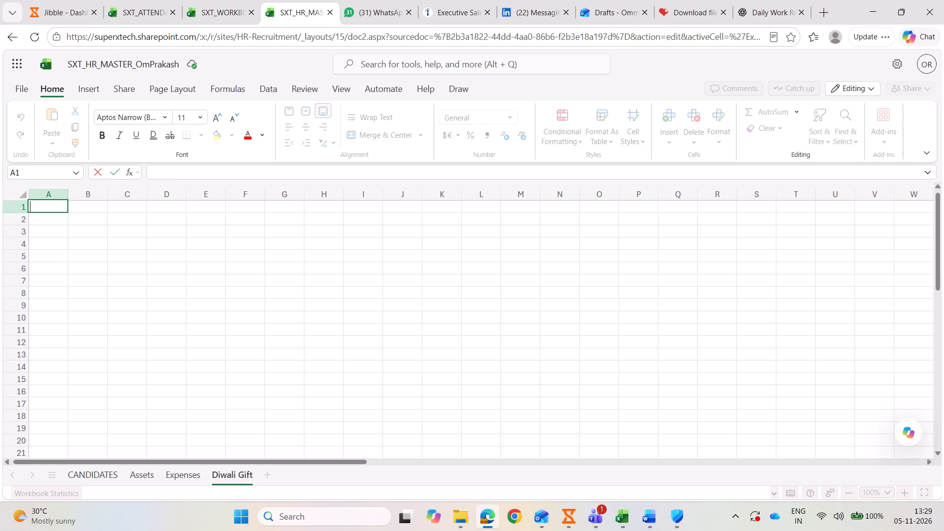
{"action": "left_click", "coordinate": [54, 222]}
Merge and center cells A1:E2 and enter the title DIWALI GIFTS in the merged cell.
{"action": "left_click_drag", "start_coordinate": [57, 205], "coordinate": [125, 215]}
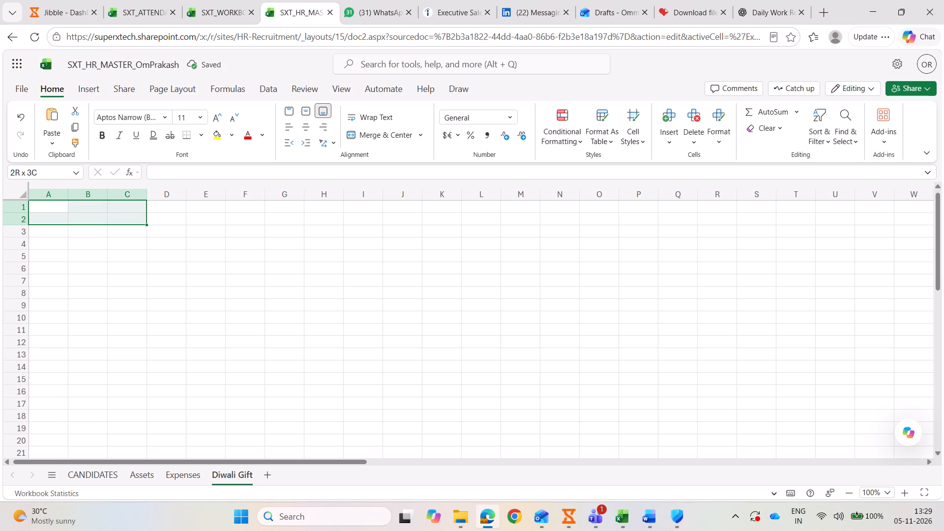
{"action": "left_click_drag", "start_coordinate": [125, 215], "coordinate": [179, 226]}
{"action": "left_click", "coordinate": [195, 219]}
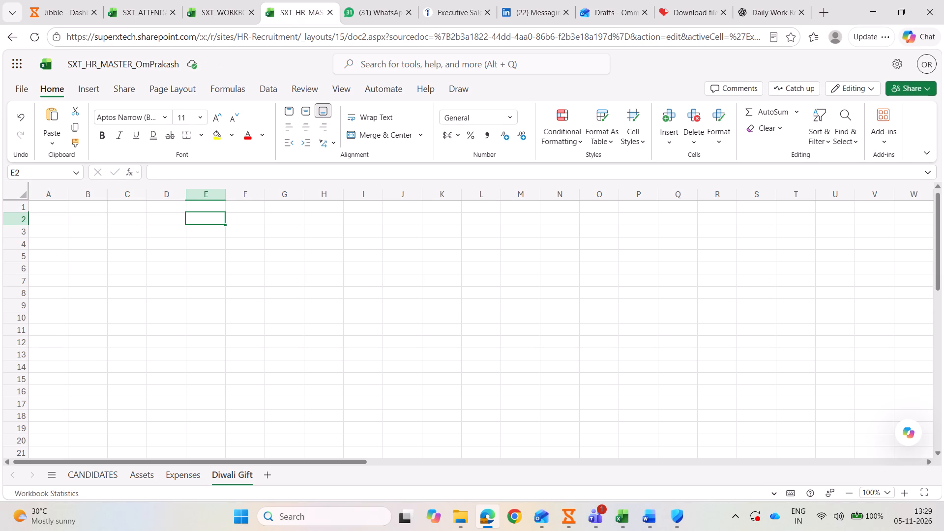
{"action": "left_click_drag", "start_coordinate": [55, 205], "coordinate": [217, 219]}
{"action": "left_click", "coordinate": [379, 134]}
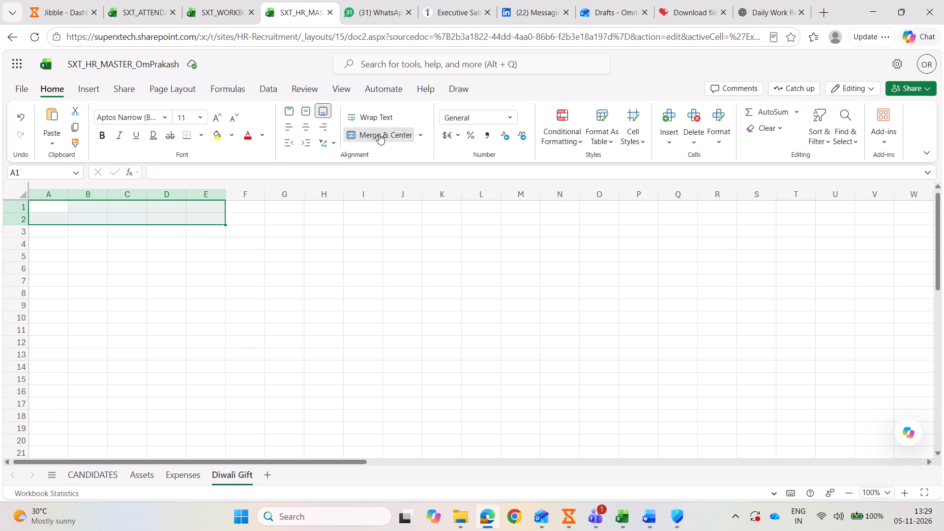
{"action": "double_click", "coordinate": [139, 214]}
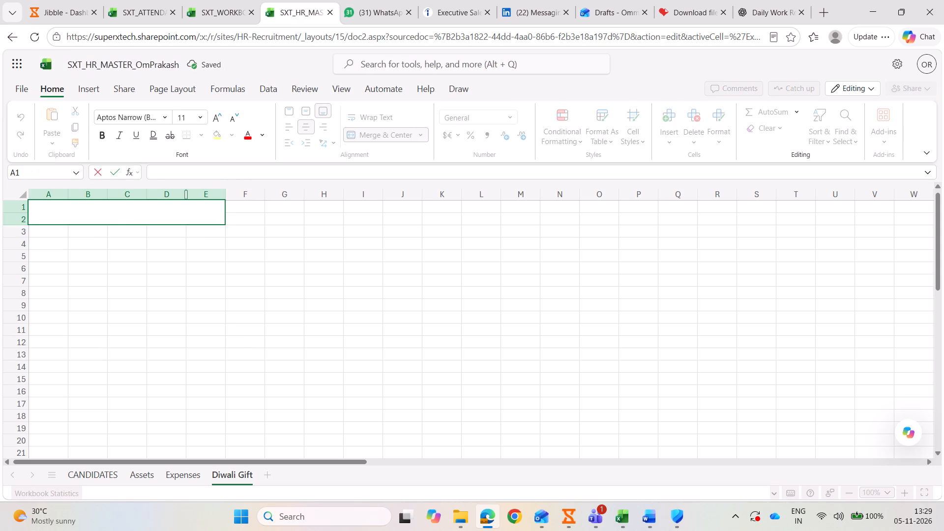
{"action": "type", "text": "IWALI"}
{"action": "key", "text": "space"}
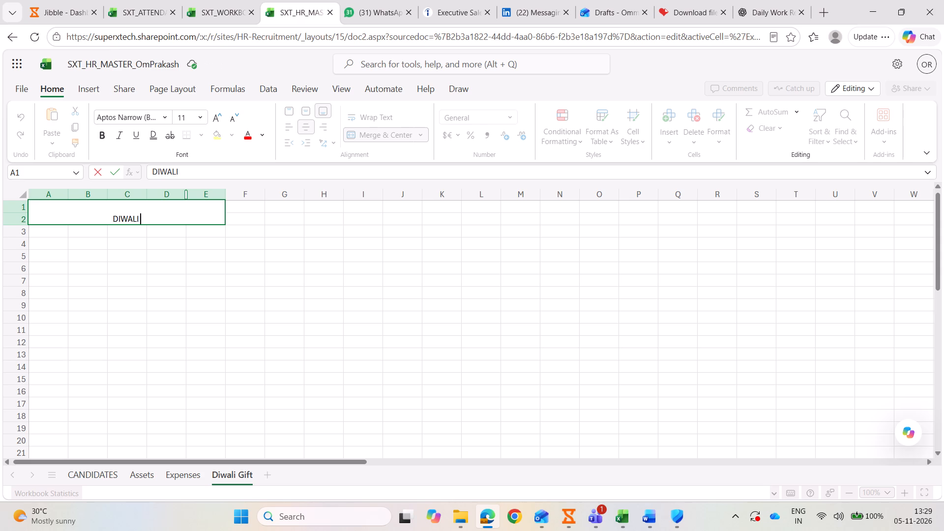
{"action": "type", "text": "GIFTS"}
Set the font size of the DIWALI GIFTS title text to 16.
{"action": "left_click_drag", "start_coordinate": [99, 218], "coordinate": [150, 215]}
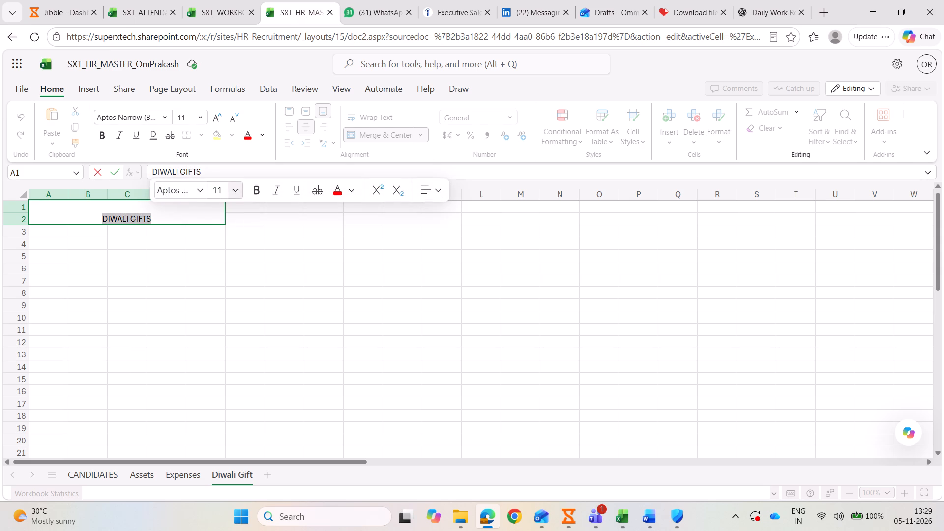
{"action": "left_click", "coordinate": [238, 189]}
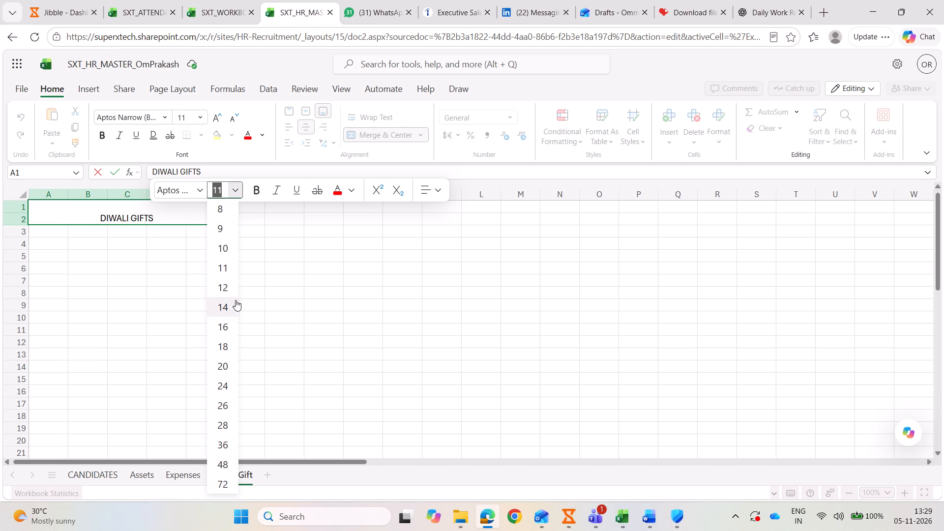
{"action": "left_click", "coordinate": [226, 323]}
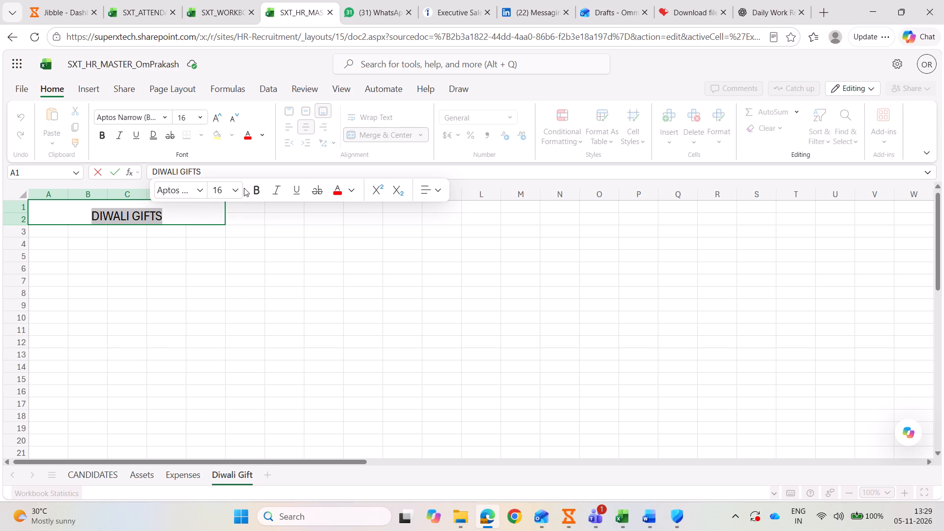
{"action": "left_click", "coordinate": [229, 137]}
{"action": "left_click", "coordinate": [235, 135]}
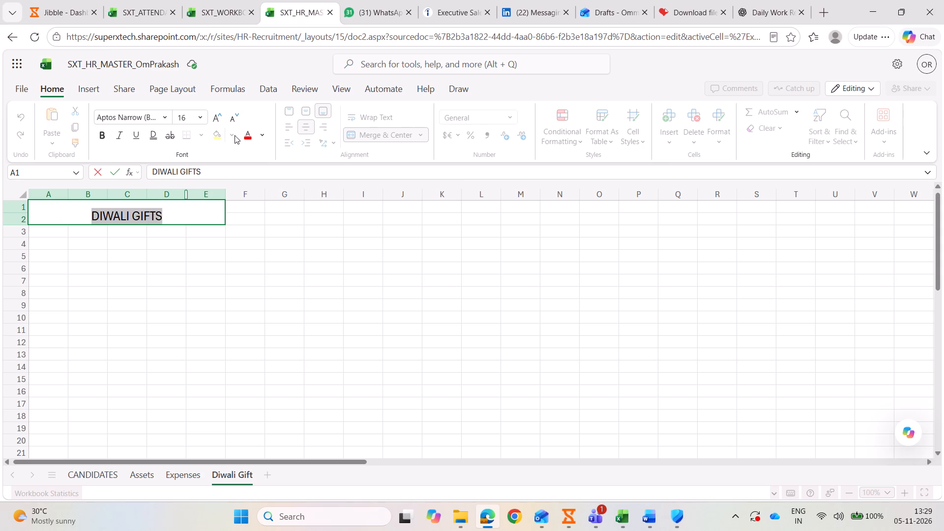
{"action": "left_click", "coordinate": [198, 259]}
{"action": "scroll", "coordinate": [88, 290], "scroll_direction": "down", "scroll_amount": 1}
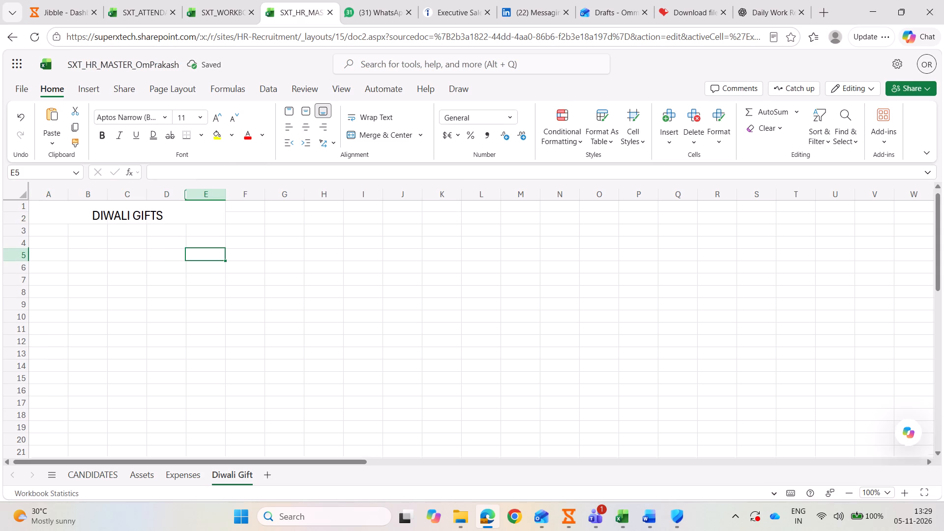
{"action": "scroll", "coordinate": [66, 237], "scroll_direction": "up", "scroll_amount": 2}
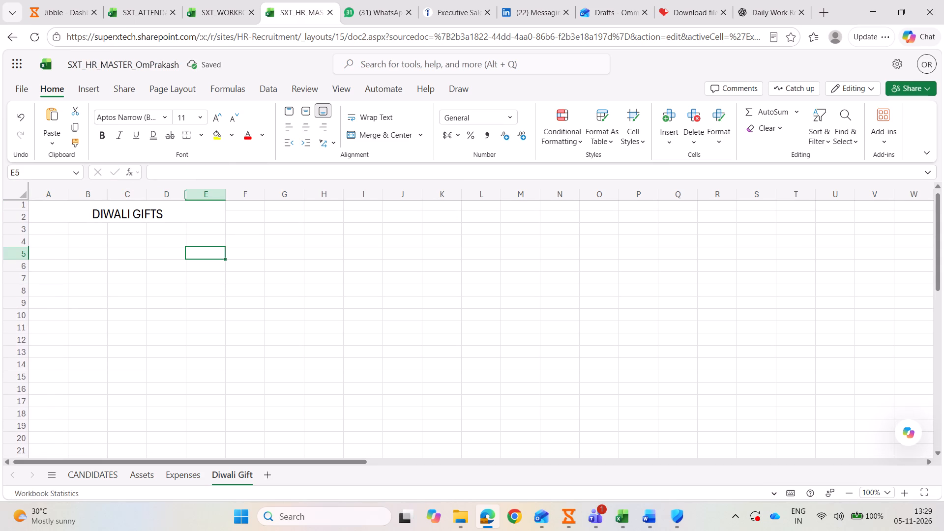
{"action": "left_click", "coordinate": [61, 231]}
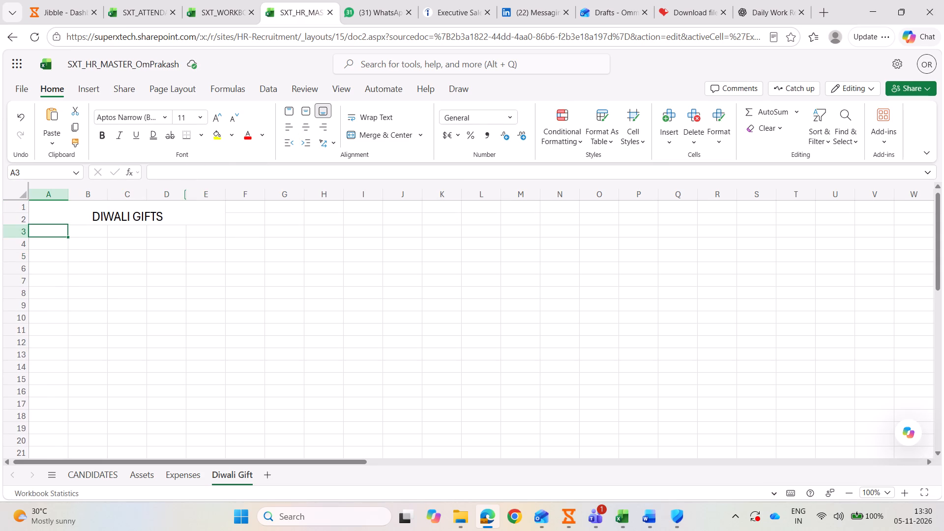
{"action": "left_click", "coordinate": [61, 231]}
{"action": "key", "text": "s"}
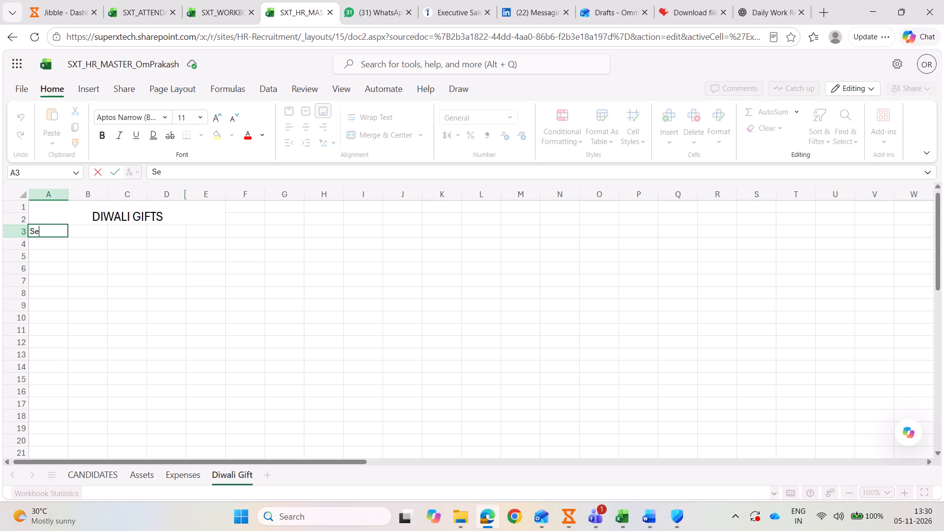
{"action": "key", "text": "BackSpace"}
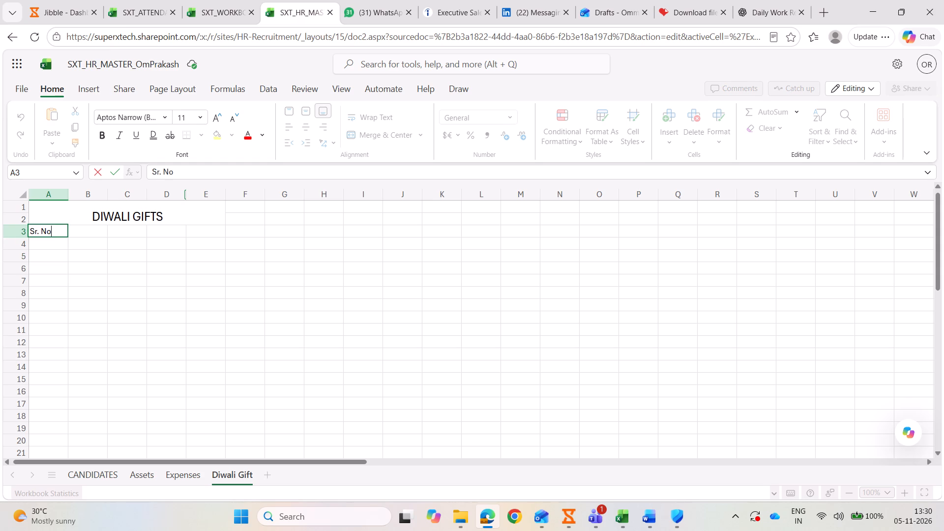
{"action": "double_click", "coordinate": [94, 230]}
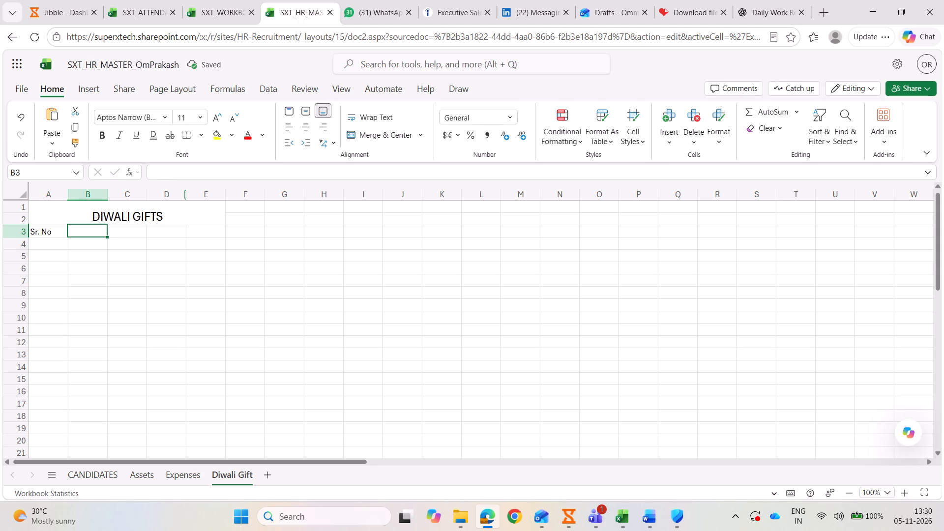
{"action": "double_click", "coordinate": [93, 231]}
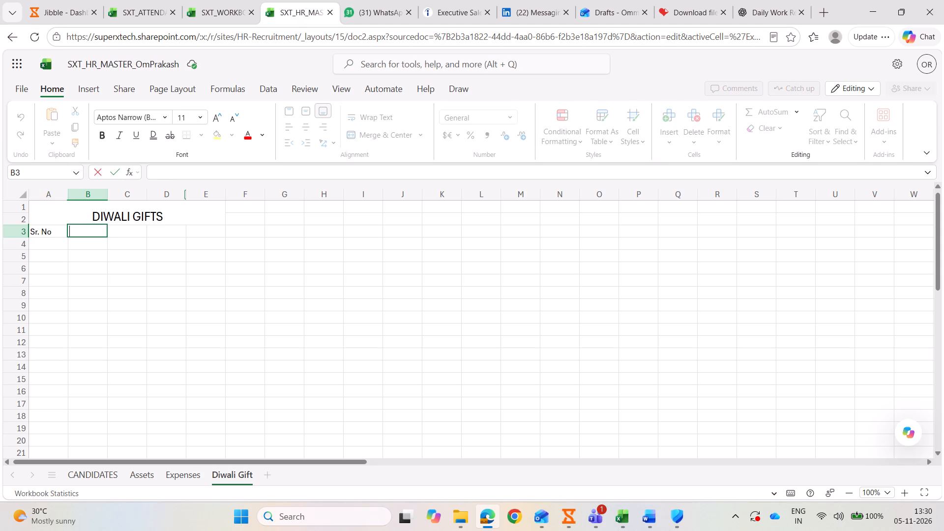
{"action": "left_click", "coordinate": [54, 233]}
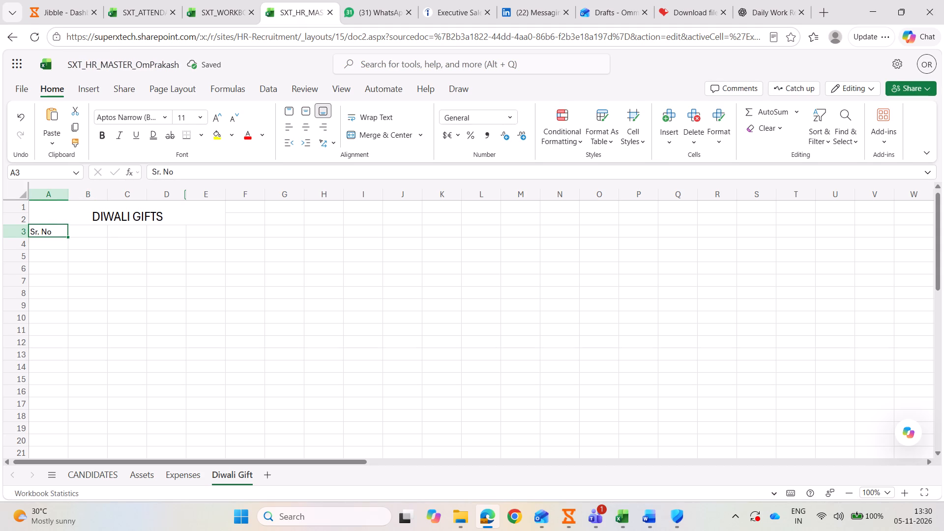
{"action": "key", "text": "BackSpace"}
Merge and center cells A4:C4 and enter the section heading Clients.
{"action": "left_click_drag", "start_coordinate": [49, 245], "coordinate": [112, 246]}
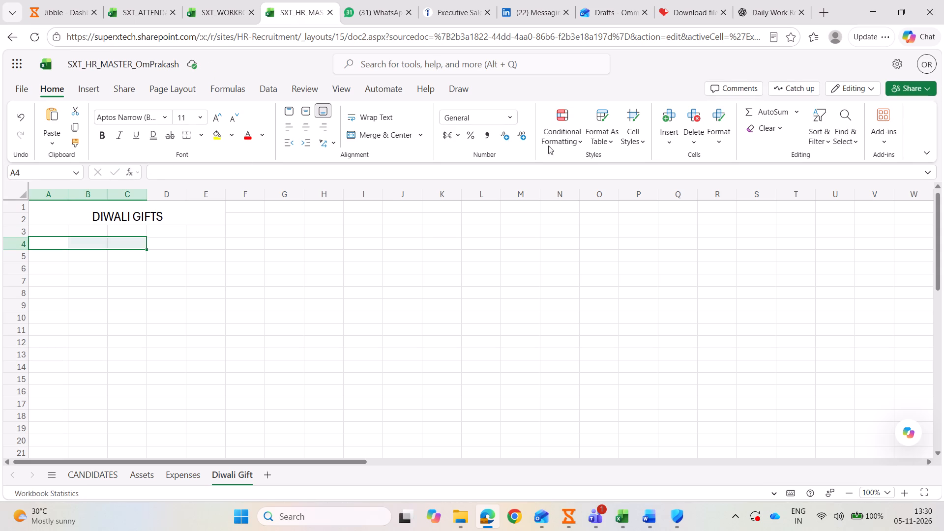
{"action": "left_click", "coordinate": [398, 133]}
{"action": "double_click", "coordinate": [64, 243]}
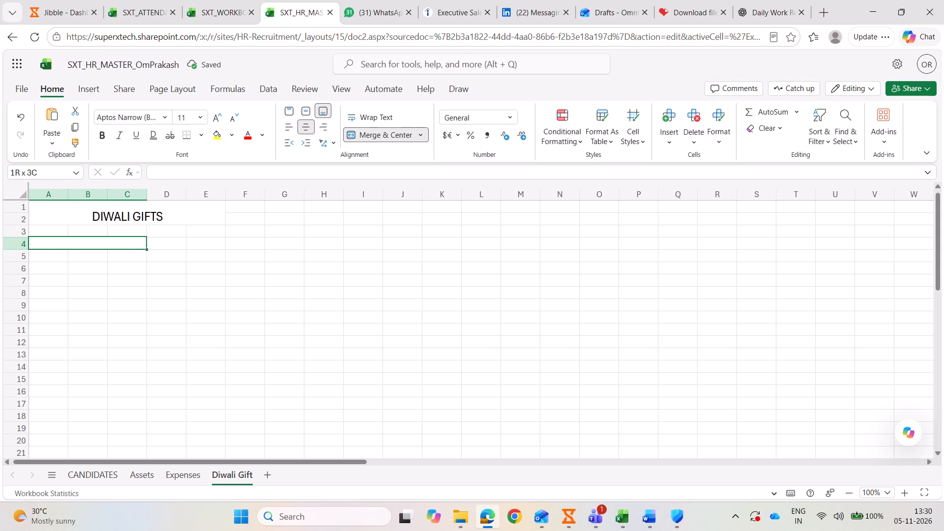
{"action": "type", "text": "lients"}
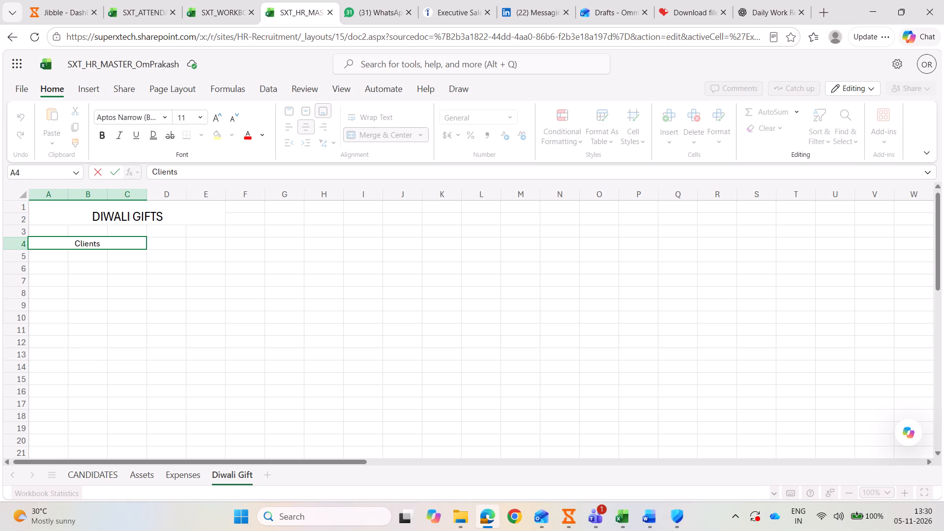
Enter the column headers Sr. no, Name and No. of Gifts in cells A5, B5 and C5.
{"action": "double_click", "coordinate": [53, 254]}
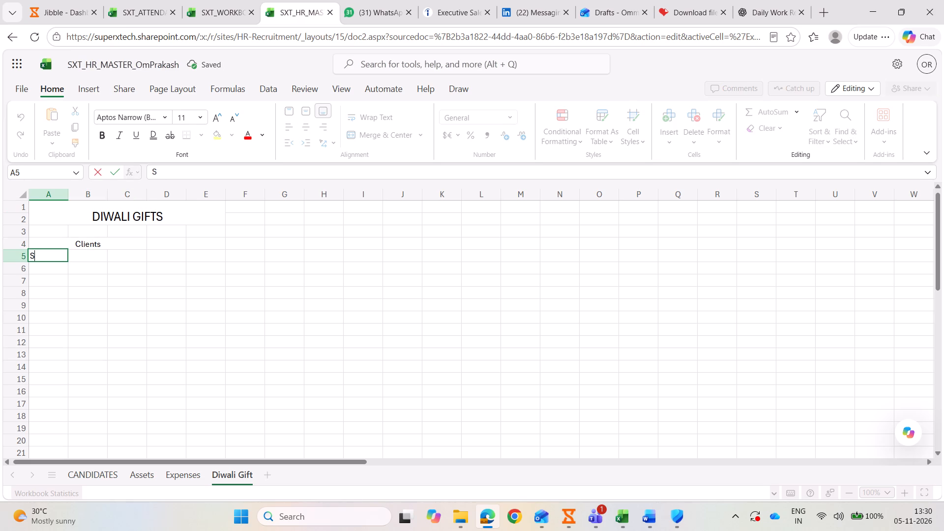
{"action": "type", "text": "r,"}
{"action": "key", "text": "BackSpace"}
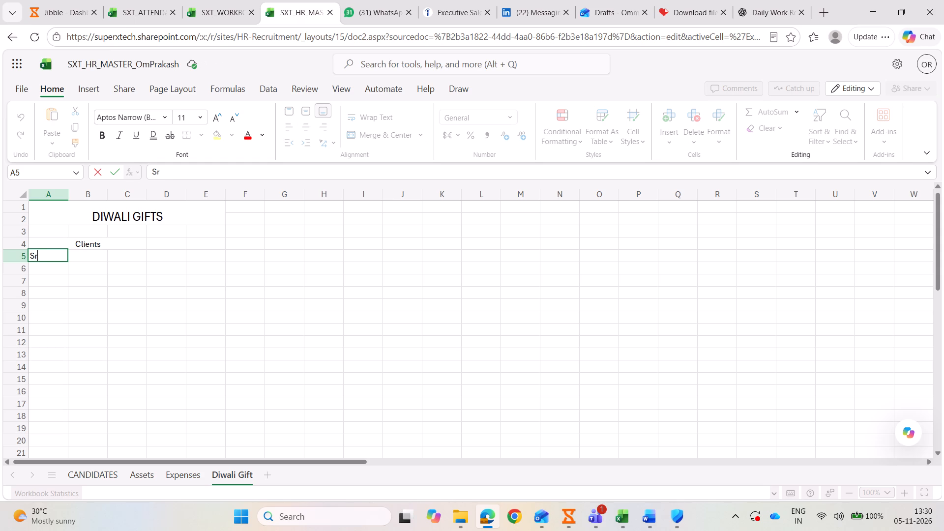
{"action": "type", "text": ". no"}
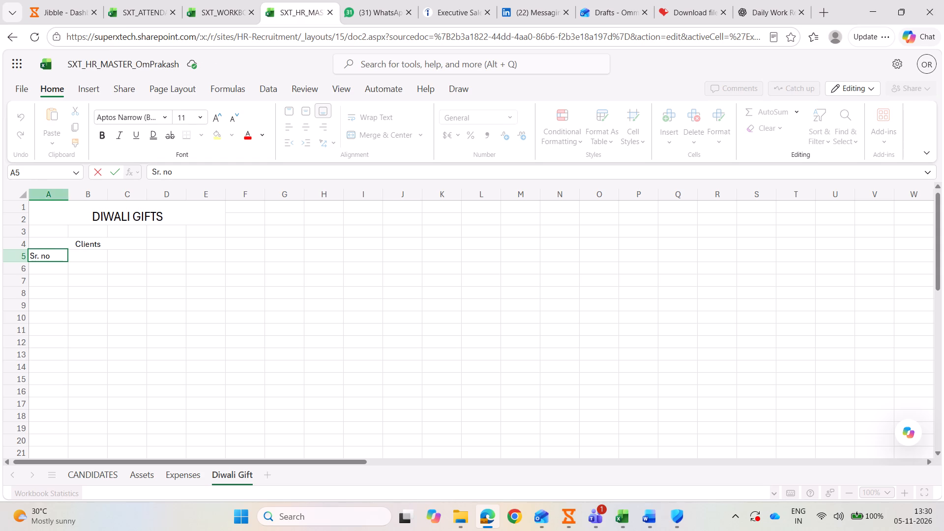
{"action": "double_click", "coordinate": [101, 258]}
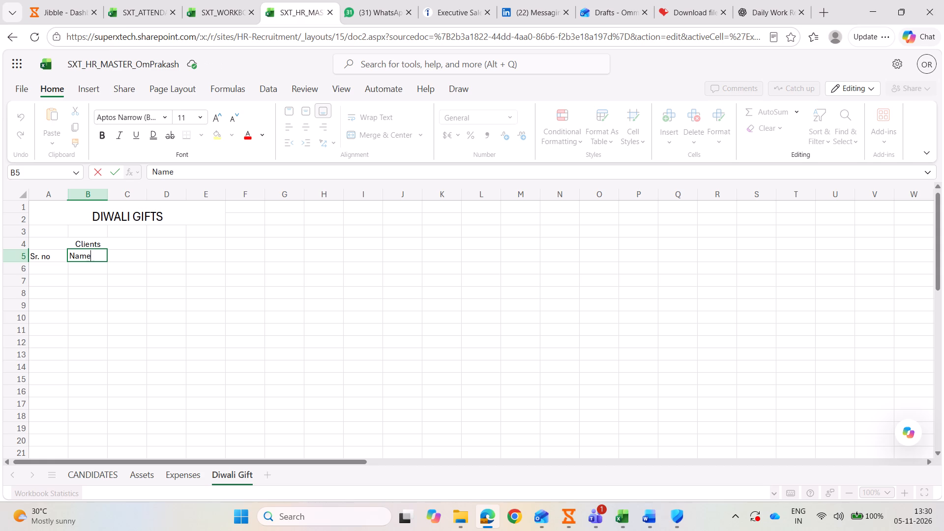
{"action": "left_click", "coordinate": [127, 257]}
{"action": "left_click", "coordinate": [110, 242]}
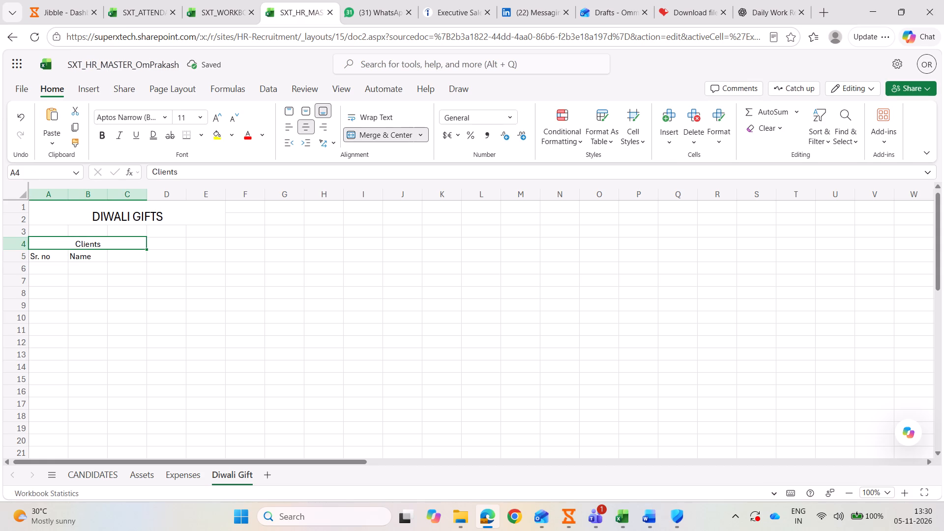
{"action": "left_click", "coordinate": [129, 258]}
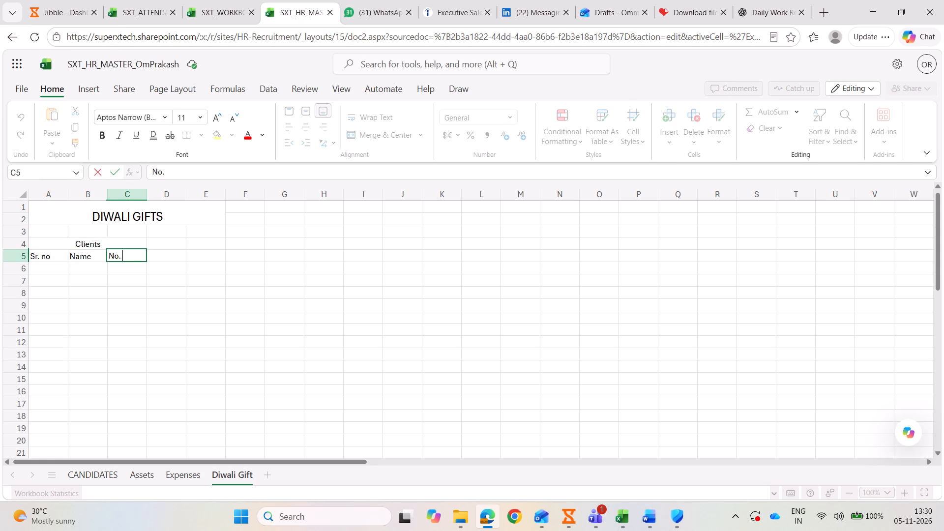
{"action": "type", "text": "ifts"}
{"action": "left_click", "coordinate": [197, 301]}
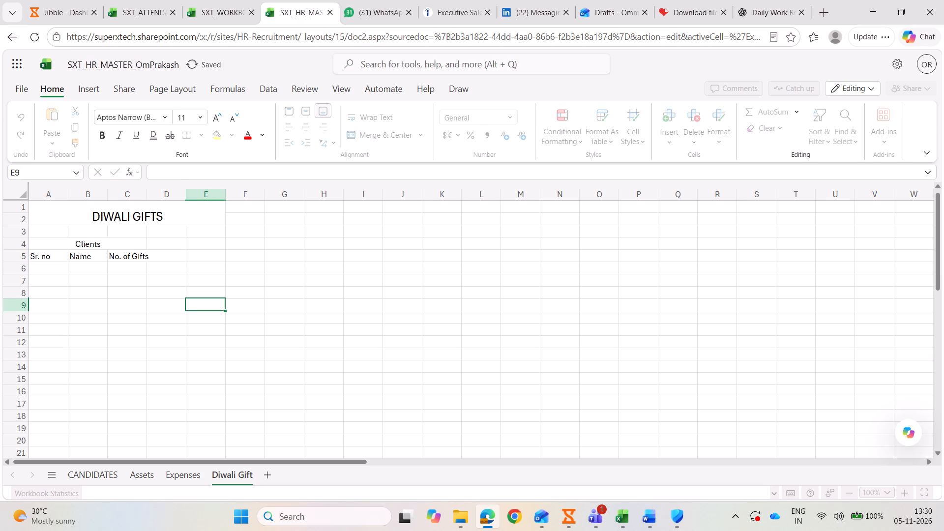
Widen column C slightly so the No. of Gifts header fits.
{"action": "left_click_drag", "start_coordinate": [147, 192], "coordinate": [152, 196]}
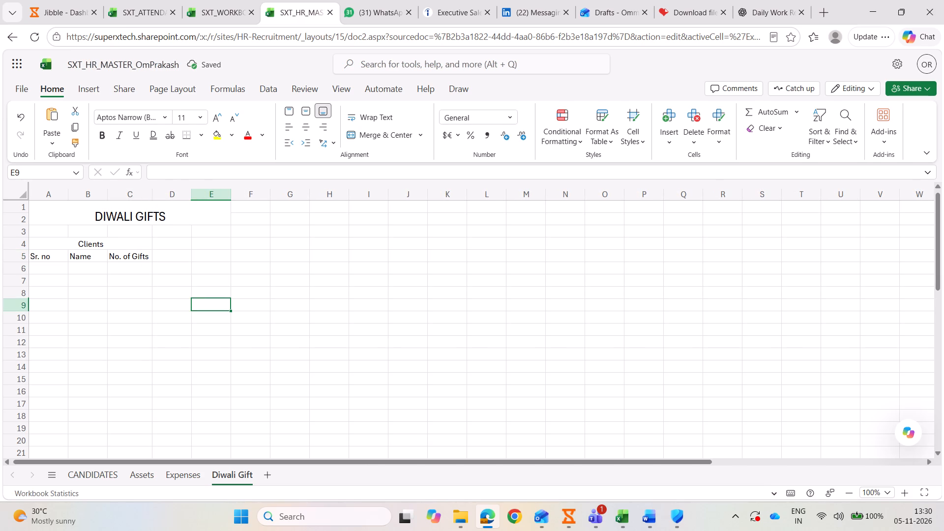
Fill the merged DIWALI GIFTS title cell with yellow.
{"action": "left_click", "coordinate": [51, 244]}
{"action": "left_click", "coordinate": [78, 214]}
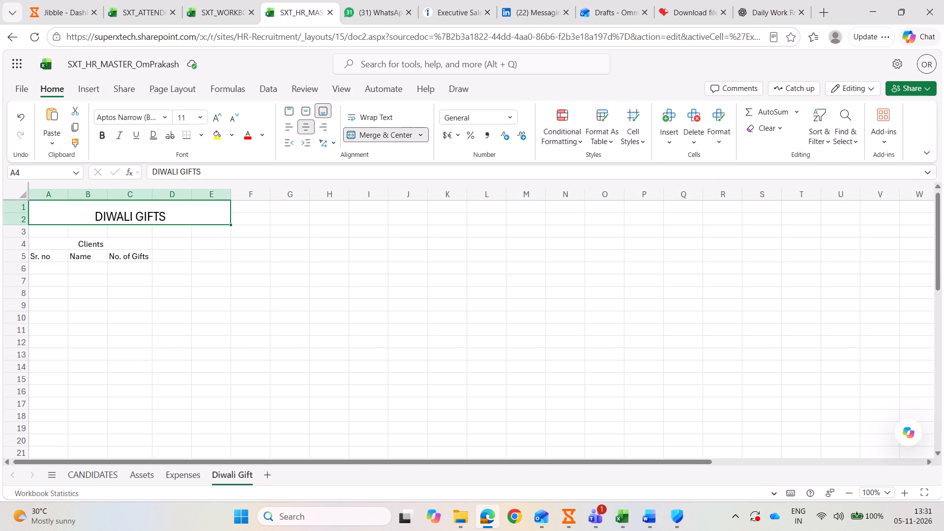
{"action": "left_click", "coordinate": [214, 134]}
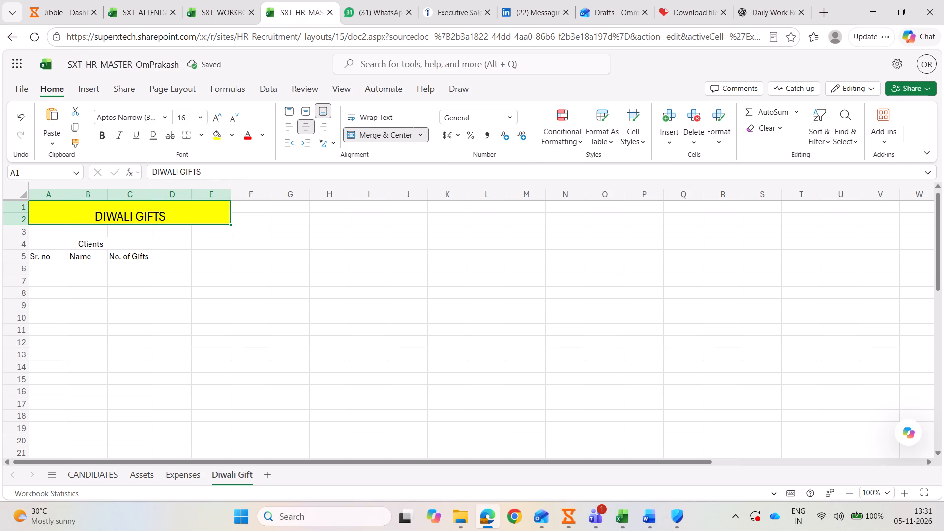
Fill the merged Clients heading cell with a light blue theme color.
{"action": "left_click", "coordinate": [112, 242]}
{"action": "left_click", "coordinate": [234, 131]}
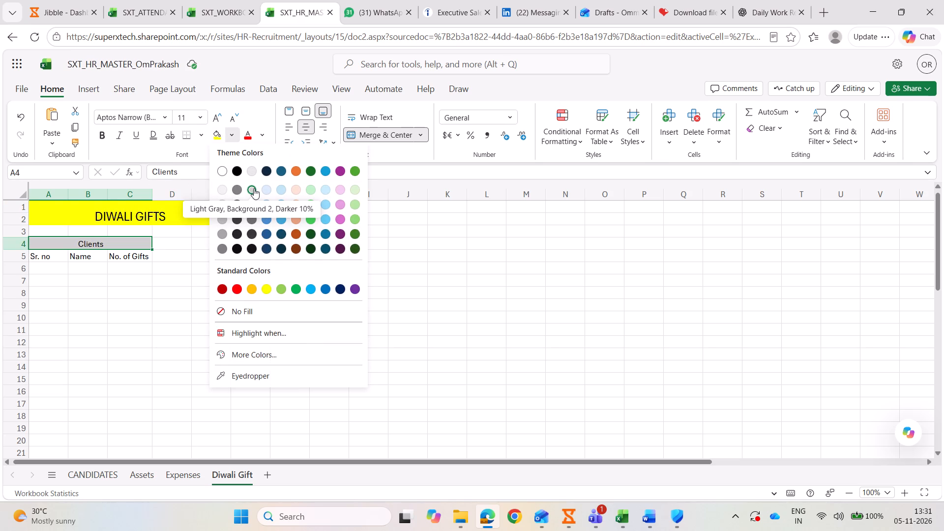
{"action": "left_click", "coordinate": [280, 185]}
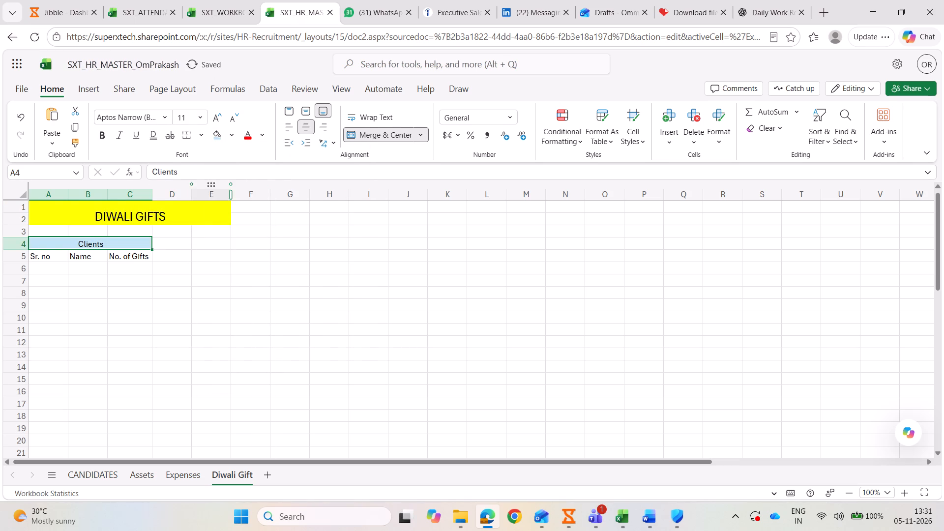
Apply all borders to the merged DIWALI GIFTS title cell and to the Clients heading and column headers in A4:C5.
{"action": "left_click", "coordinate": [201, 221]}
{"action": "left_click", "coordinate": [197, 133]}
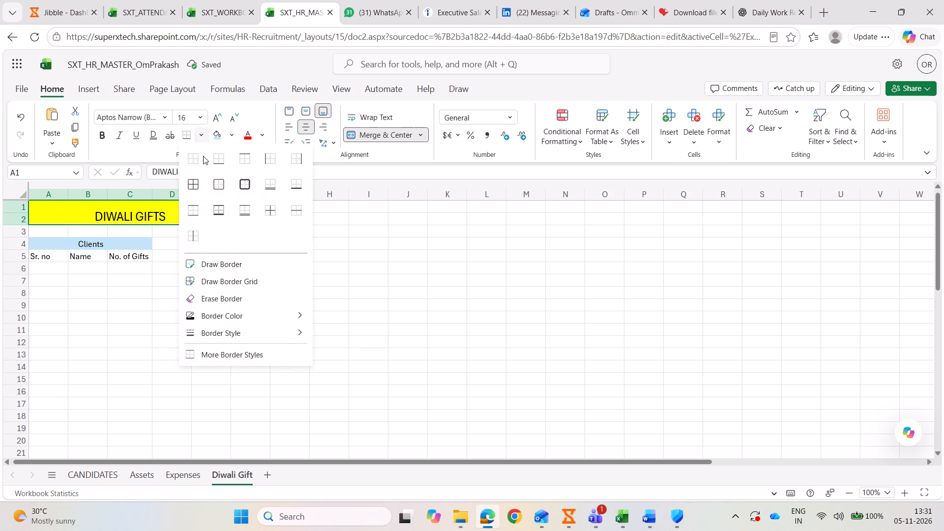
{"action": "left_click", "coordinate": [198, 187]}
{"action": "left_click_drag", "start_coordinate": [54, 244], "coordinate": [134, 254]}
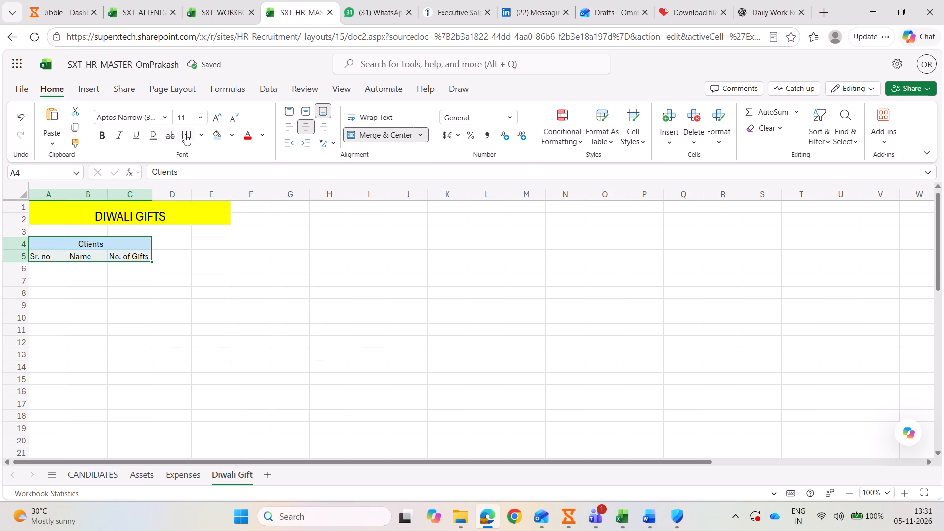
{"action": "left_click", "coordinate": [185, 134]}
{"action": "left_click", "coordinate": [107, 299]}
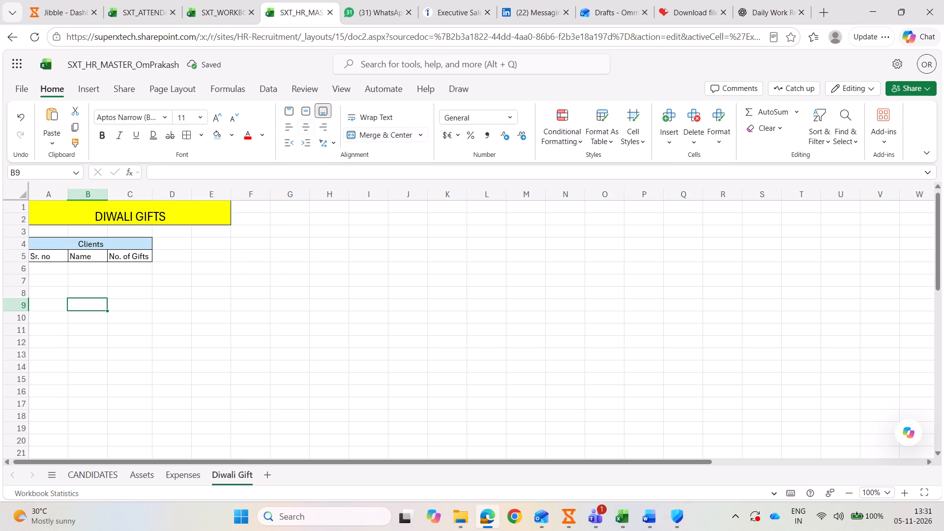
Narrow column A to fit the Sr. no header and widen column B to make room for client names.
{"action": "left_click_drag", "start_coordinate": [69, 196], "coordinate": [58, 198]}
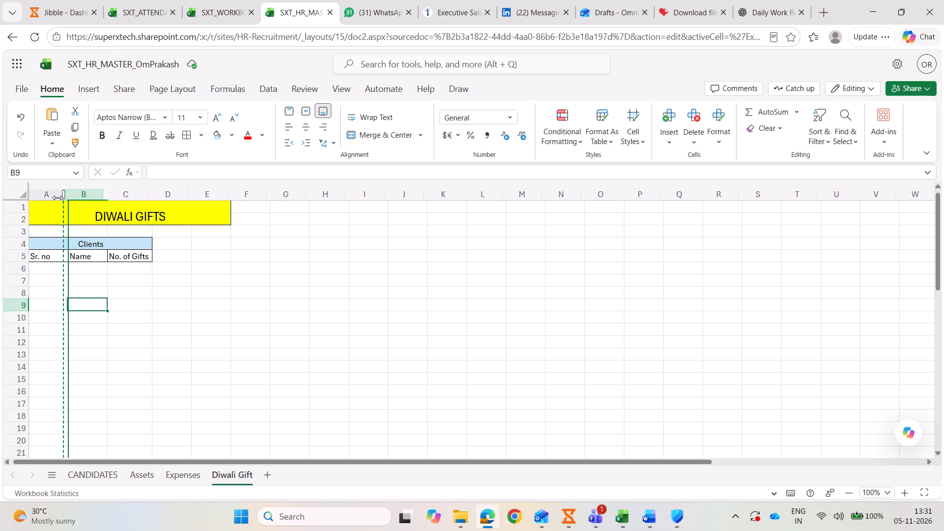
{"action": "left_click_drag", "start_coordinate": [58, 198], "coordinate": [55, 199]}
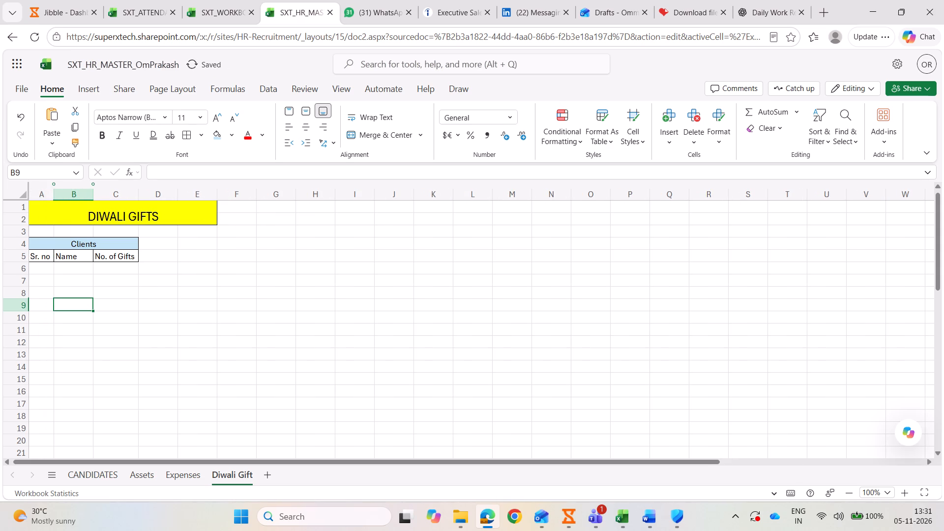
{"action": "left_click_drag", "start_coordinate": [93, 195], "coordinate": [154, 200]}
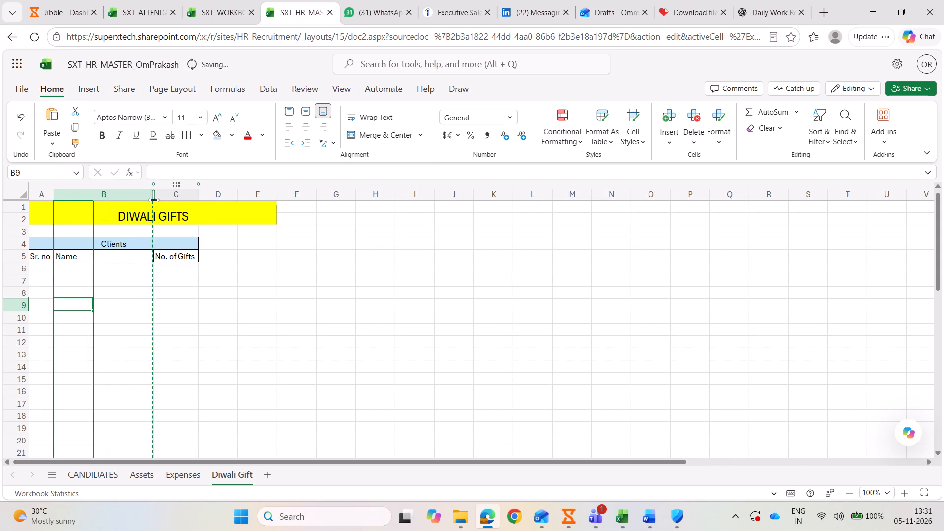
Enter Maharaja Institute as the first client in row 6 with 2 gifts.
{"action": "scroll", "coordinate": [115, 299], "scroll_direction": "down", "scroll_amount": 2}
{"action": "scroll", "coordinate": [101, 292], "scroll_direction": "up", "scroll_amount": 1}
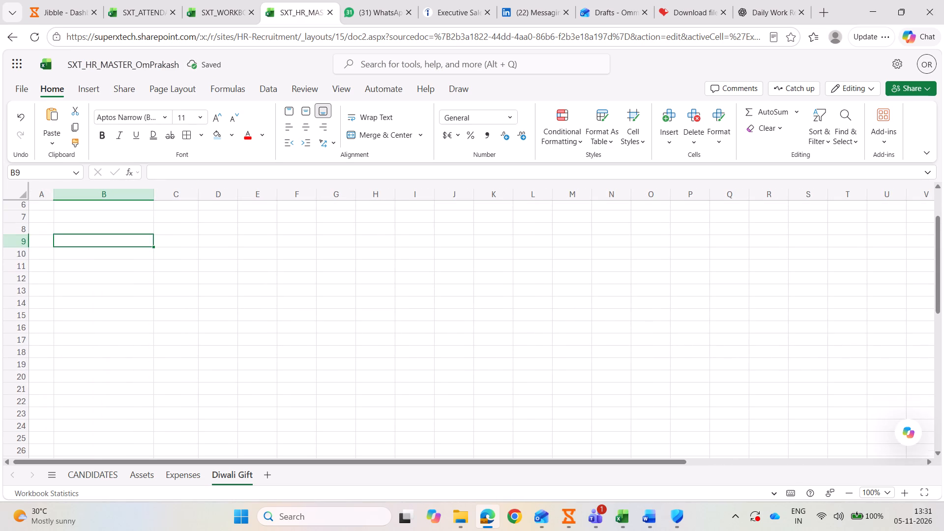
{"action": "scroll", "coordinate": [33, 226], "scroll_direction": "up", "scroll_amount": 1}
{"action": "double_click", "coordinate": [82, 270]}
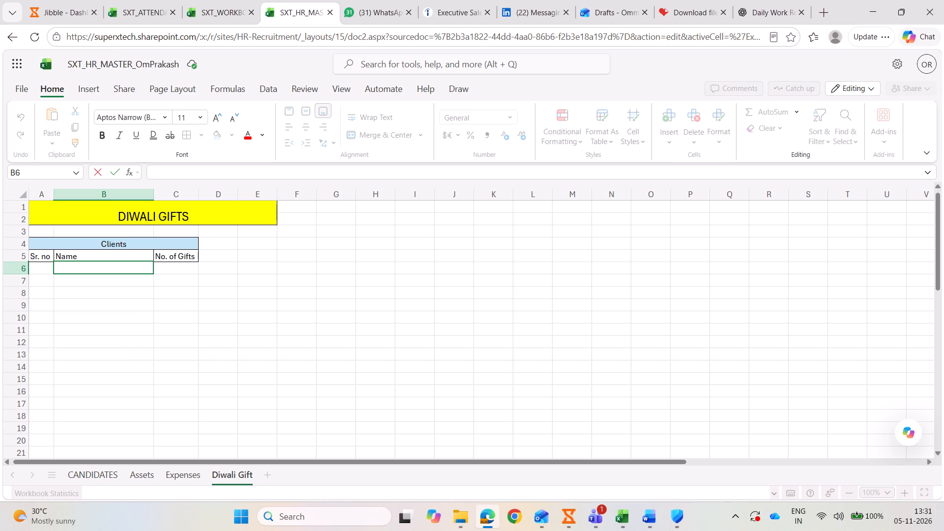
{"action": "type", "text": "aharaja"}
{"action": "key", "text": "space"}
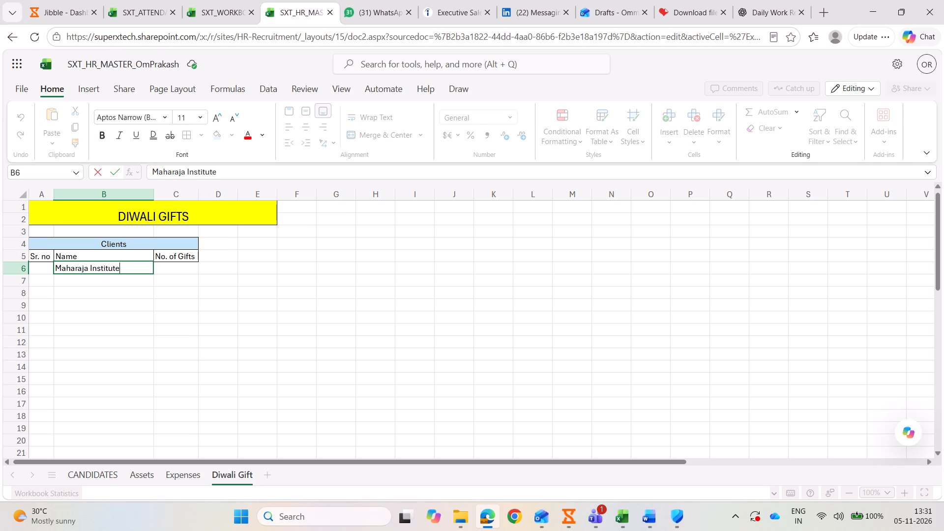
{"action": "double_click", "coordinate": [165, 264]}
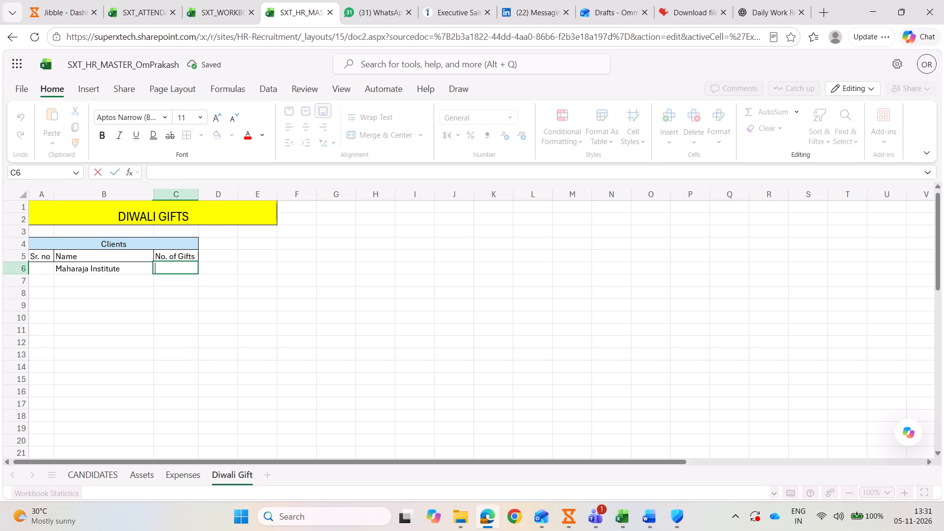
{"action": "key", "text": "2"}
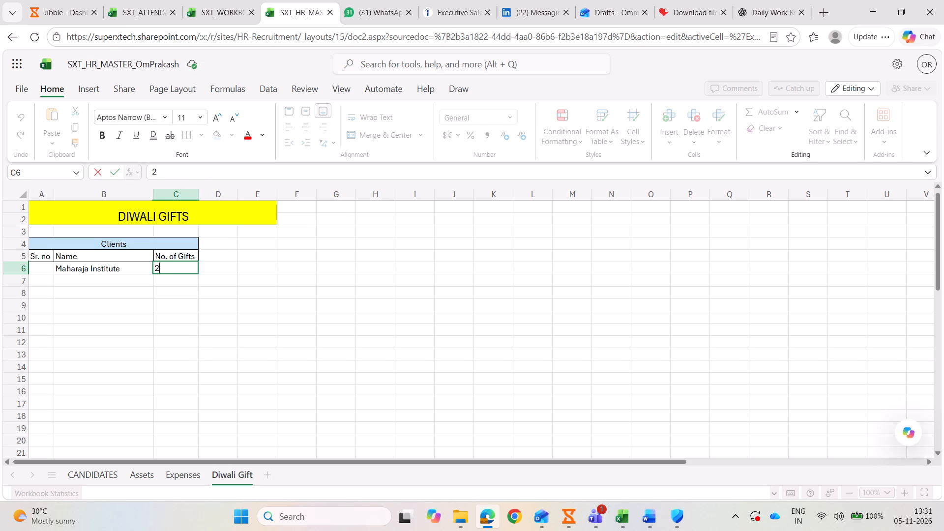
Add the client VITS Engineering in row 7 with 1 gift.
{"action": "double_click", "coordinate": [95, 283]}
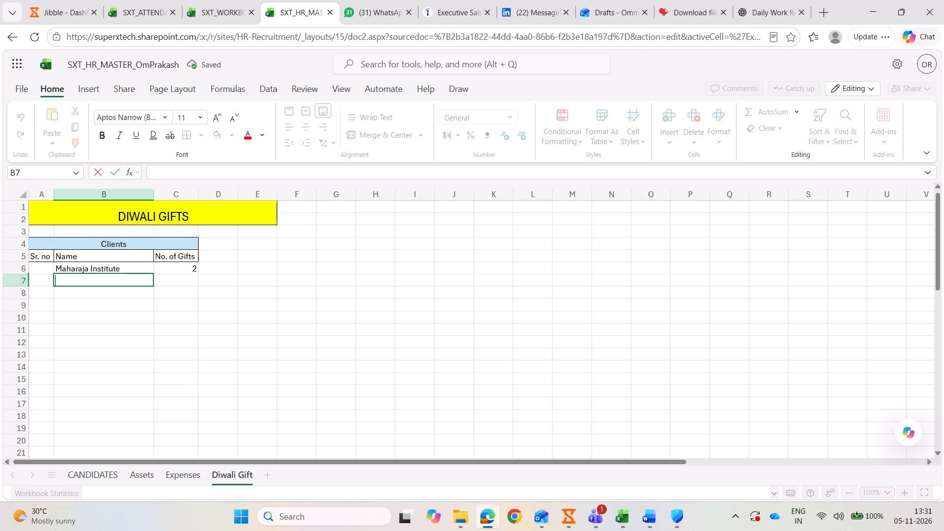
{"action": "key", "text": "v"}
{"action": "type", "text": "ITS"}
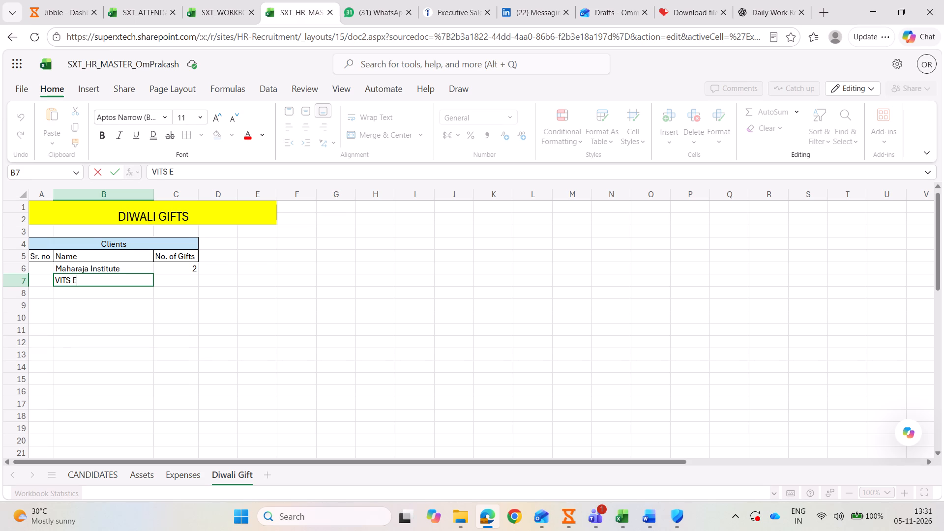
{"action": "type", "text": "ngineering"}
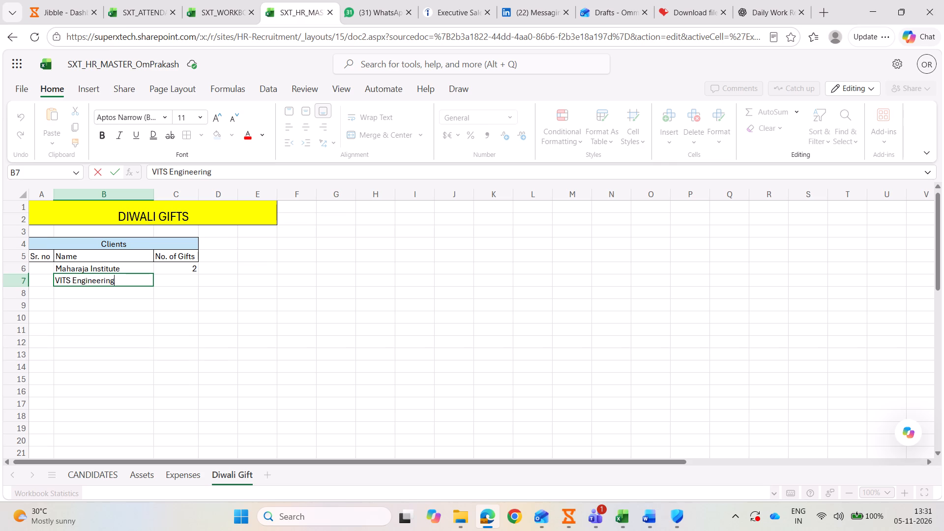
{"action": "left_click", "coordinate": [188, 279]}
{"action": "key", "text": "1"}
Add the client Dadhichi College in row 8 with 3 gifts.
{"action": "left_click", "coordinate": [101, 295]}
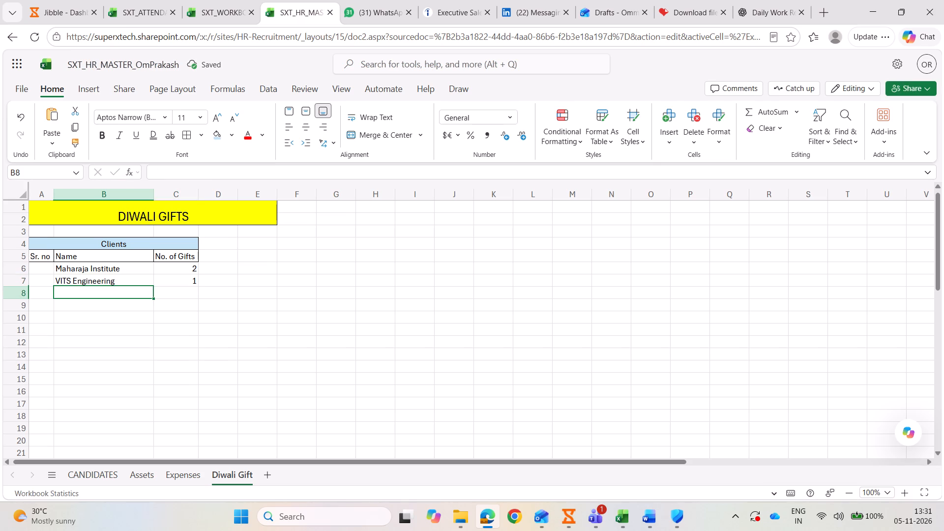
{"action": "key", "text": "a"}
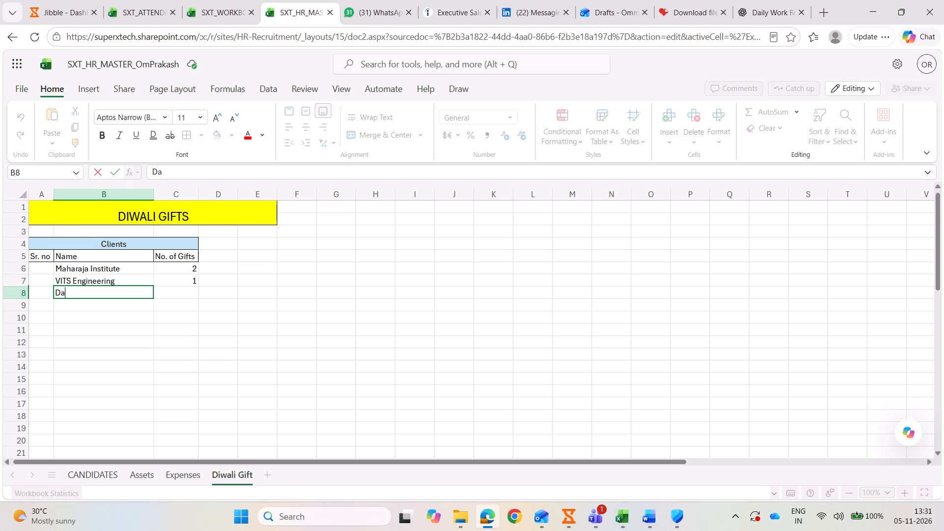
{"action": "key", "text": "d"}
{"action": "type", "text": "hichi"}
{"action": "type", "text": "oll"}
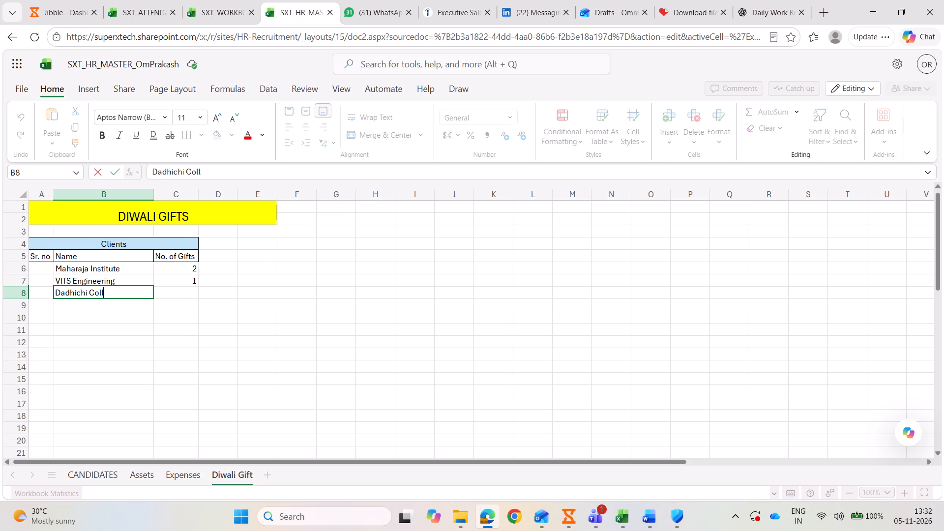
{"action": "type", "text": "ege"}
{"action": "left_click", "coordinate": [186, 294]}
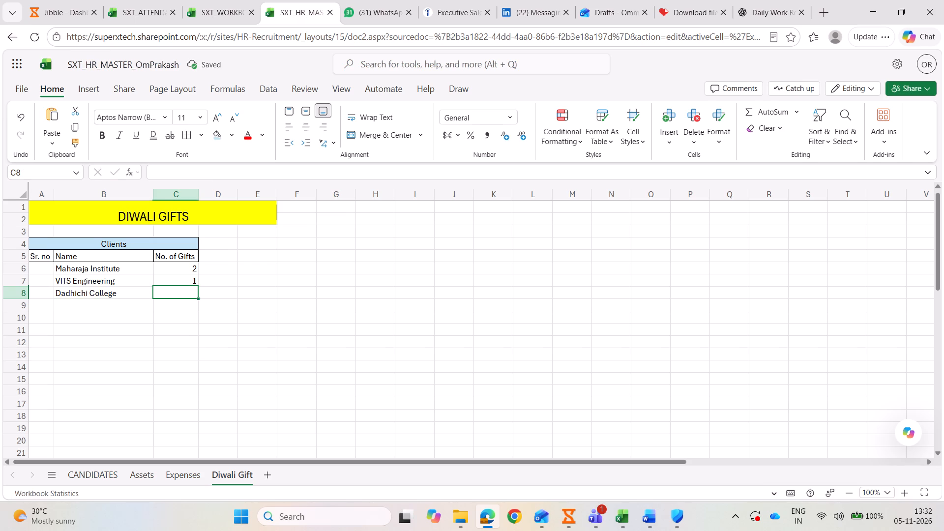
{"action": "key", "text": "3"}
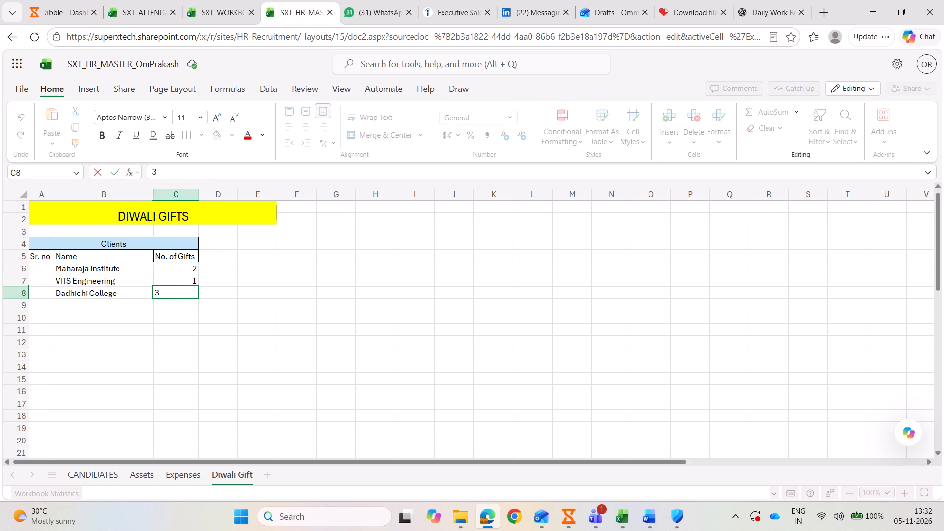
{"action": "double_click", "coordinate": [96, 306]}
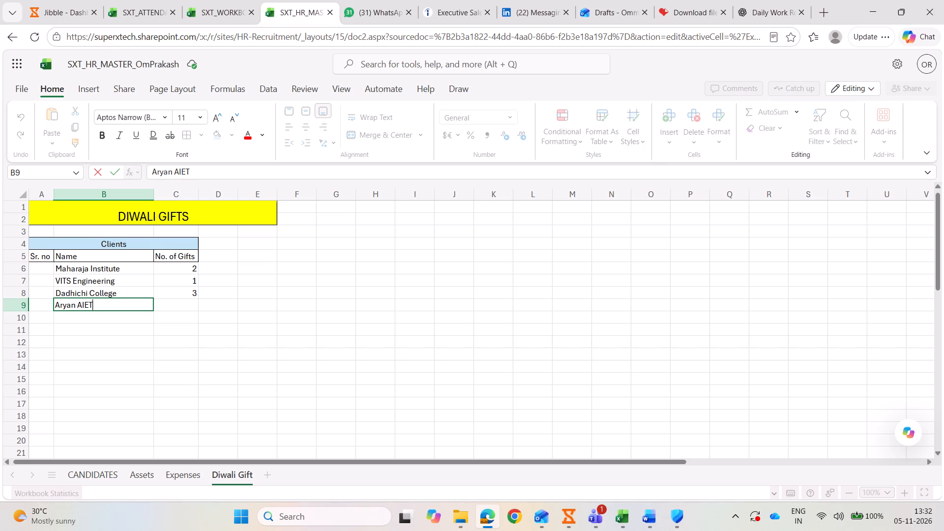
{"action": "double_click", "coordinate": [186, 302]}
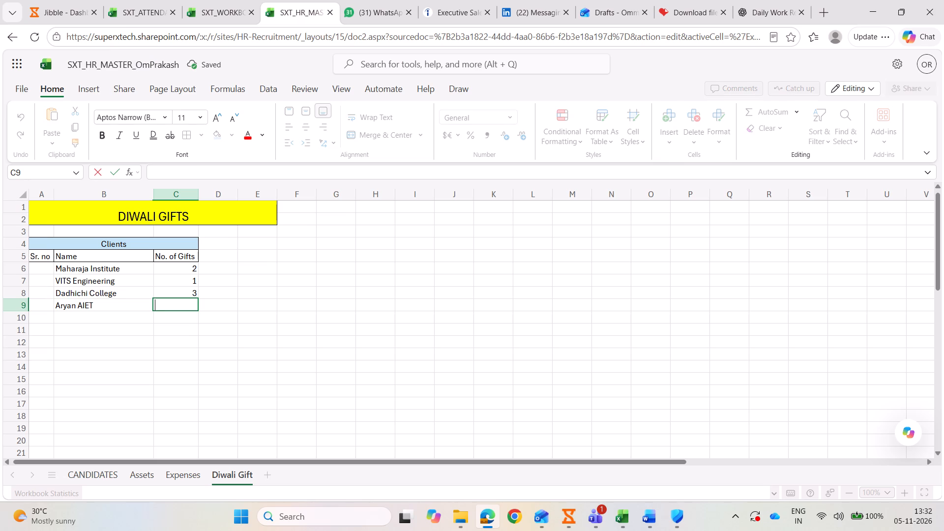
{"action": "key", "text": "3"}
Add the client ASM & AST in row 10 with 3 gifts.
{"action": "double_click", "coordinate": [103, 319]}
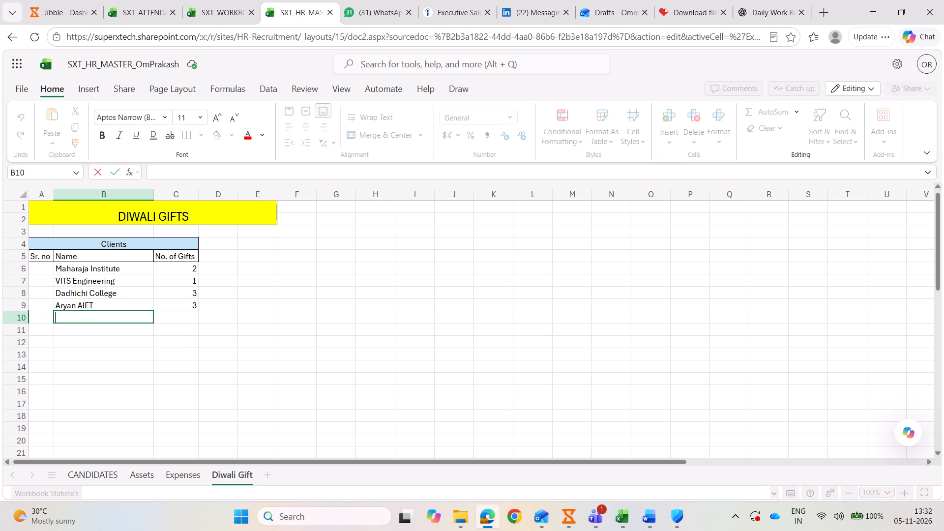
{"action": "type", "text": "ASM"}
{"action": "key", "text": "space"}
{"action": "key", "text": "shift+ampersand"}
{"action": "key", "text": "space"}
{"action": "type", "text": "AST"}
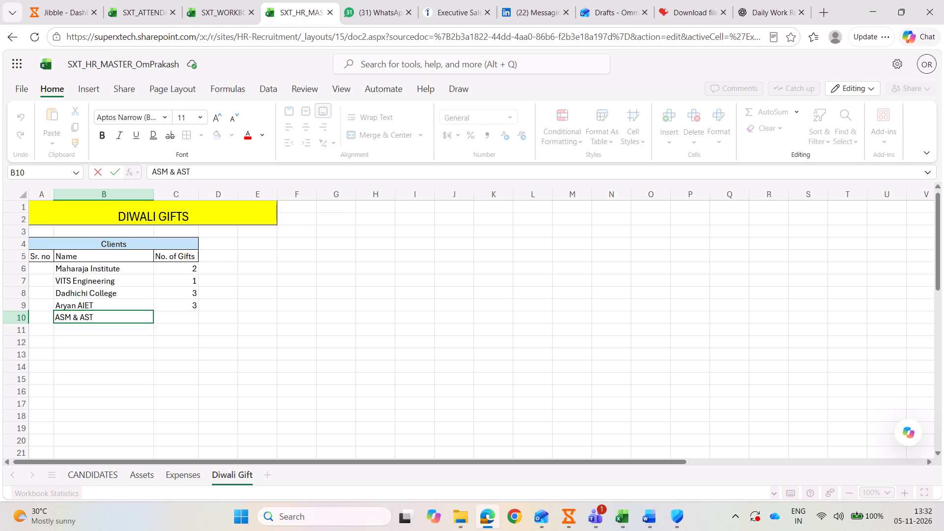
{"action": "double_click", "coordinate": [181, 316]}
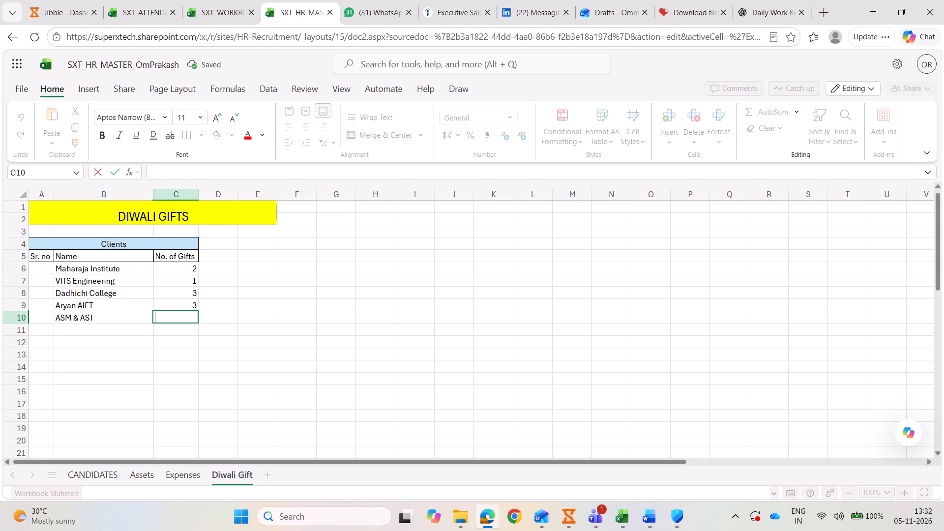
{"action": "key", "text": "3"}
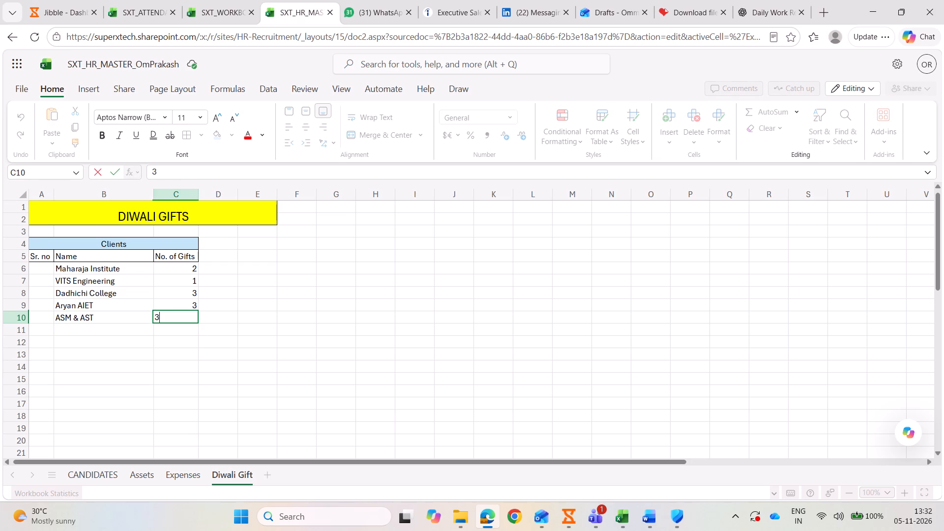
Add the client Yashoda Group in row 11 with 2 gifts.
{"action": "double_click", "coordinate": [101, 330]}
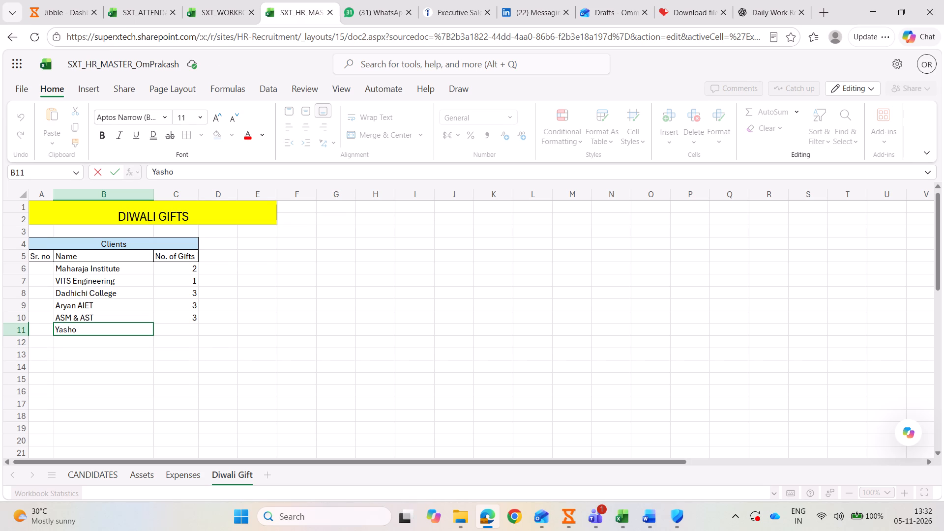
{"action": "key", "text": "d"}
{"action": "left_click", "coordinate": [179, 329]}
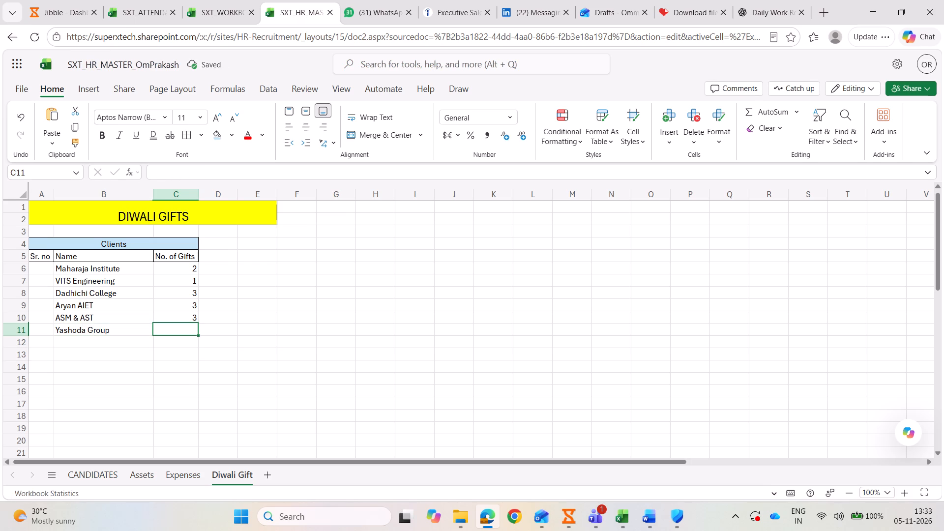
{"action": "left_click", "coordinate": [173, 324]}
{"action": "key", "text": "2"}
Add the client Viswass in row 12 with 3 gifts.
{"action": "double_click", "coordinate": [97, 340]}
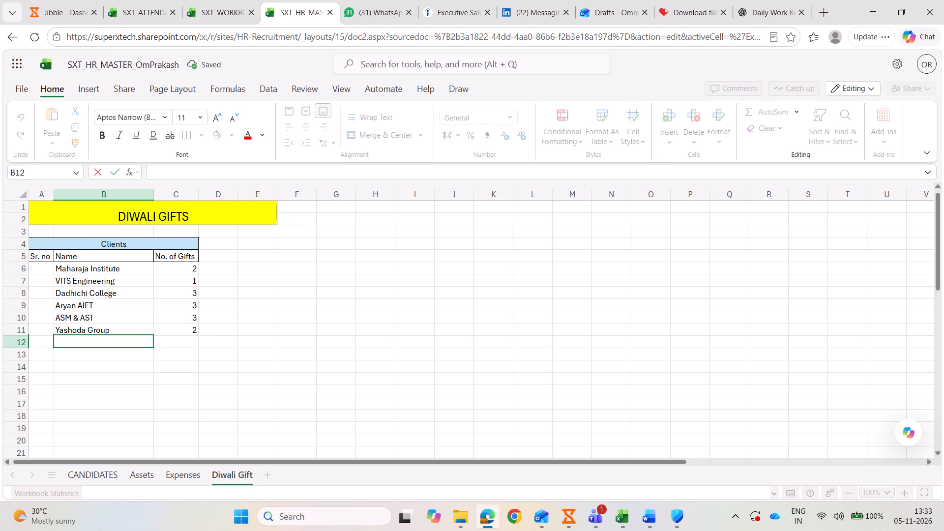
{"action": "type", "text": "iswass"}
{"action": "left_click", "coordinate": [188, 342]}
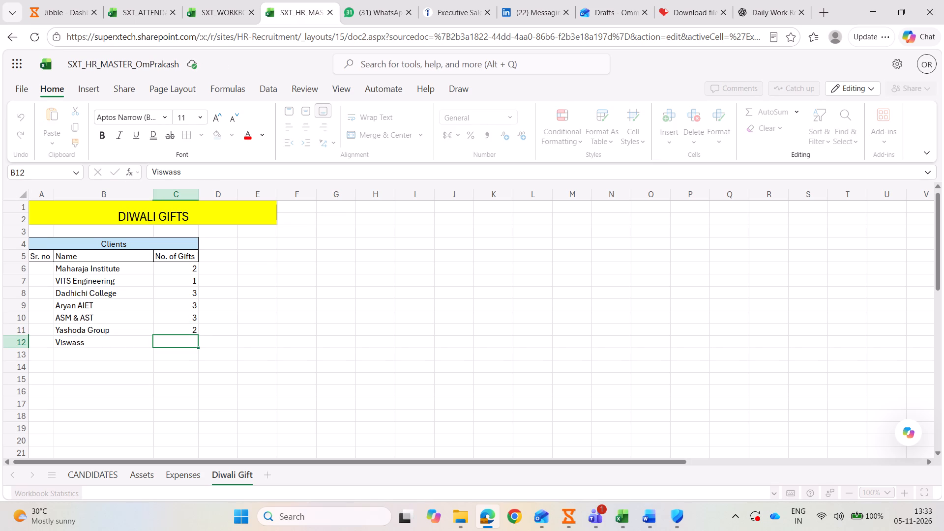
{"action": "key", "text": "3"}
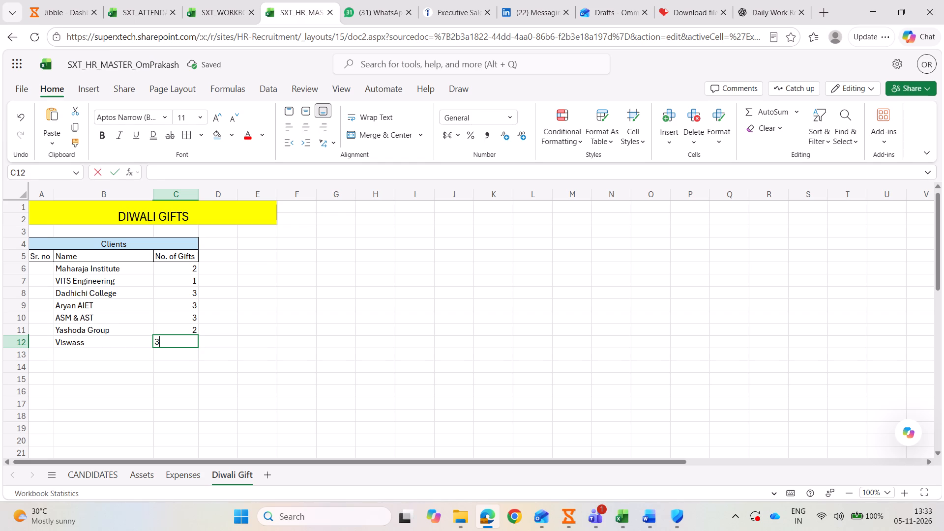
Add the client Vivekananda Sikshya in row 13 with 3 gifts.
{"action": "double_click", "coordinate": [124, 354]}
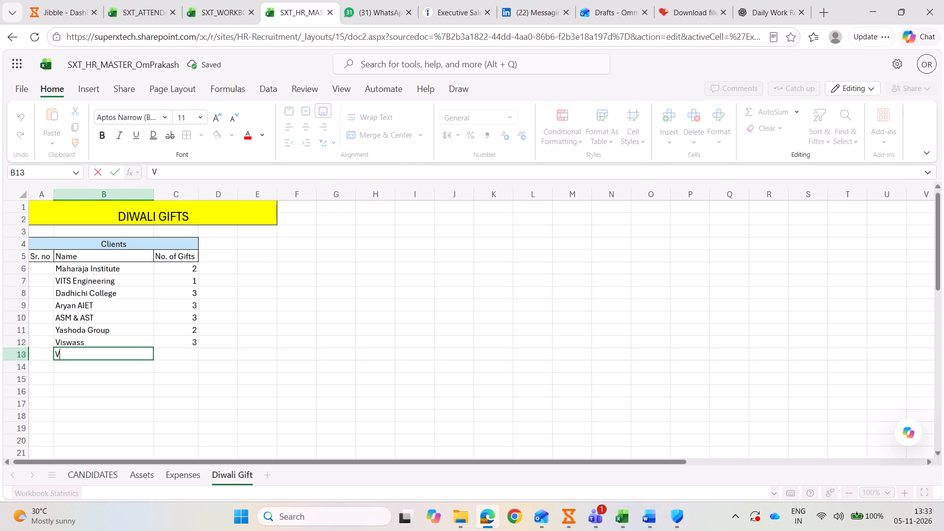
{"action": "type", "text": "ivekananda"}
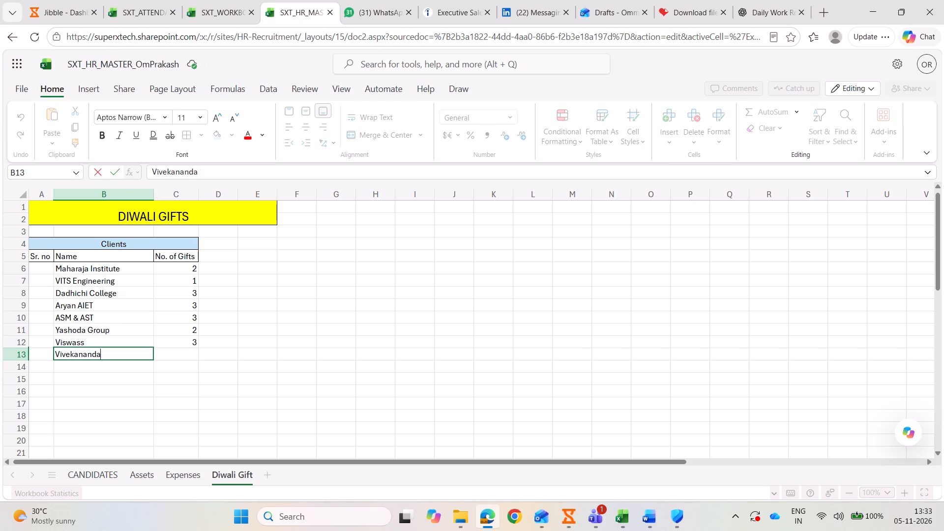
{"action": "key", "text": "space"}
{"action": "key", "text": "i"}
{"action": "type", "text": "kshya"}
{"action": "left_click", "coordinate": [187, 354]}
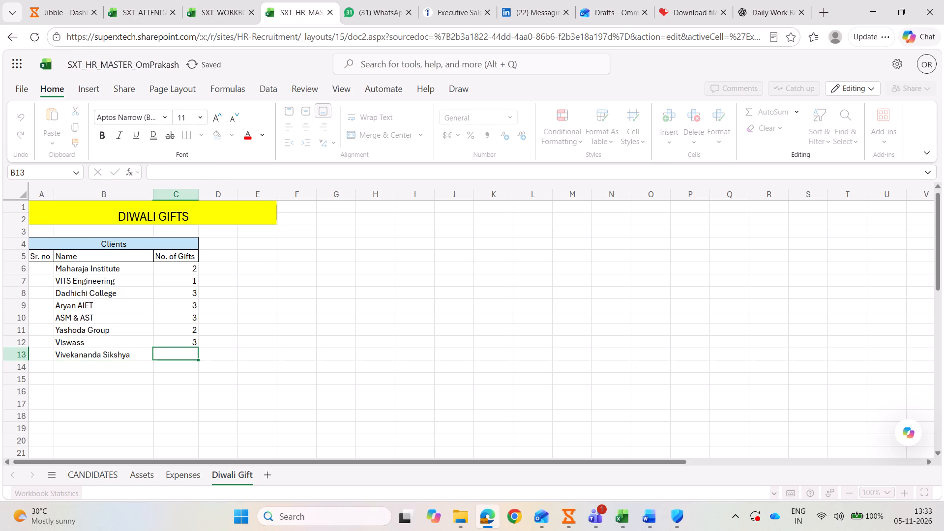
{"action": "key", "text": "3"}
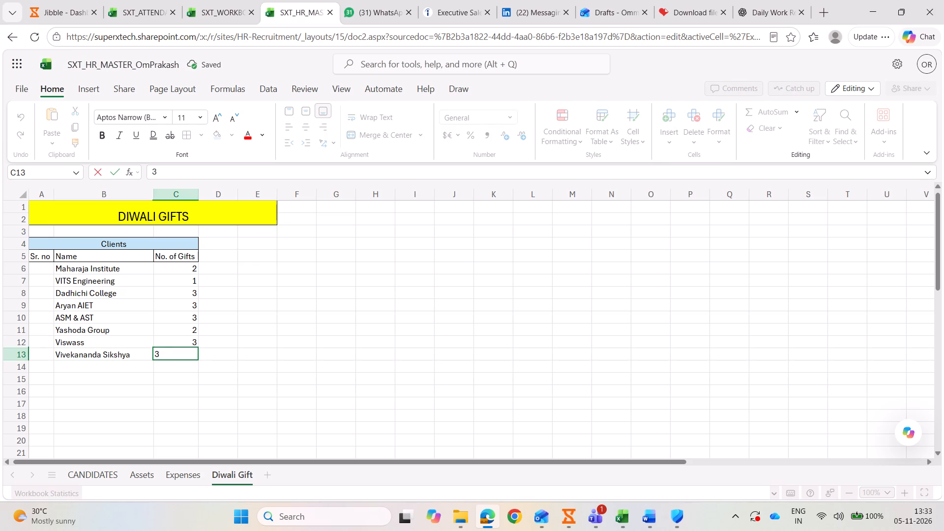
Add the client KBRC in row 14 with 2 gifts.
{"action": "double_click", "coordinate": [102, 365]}
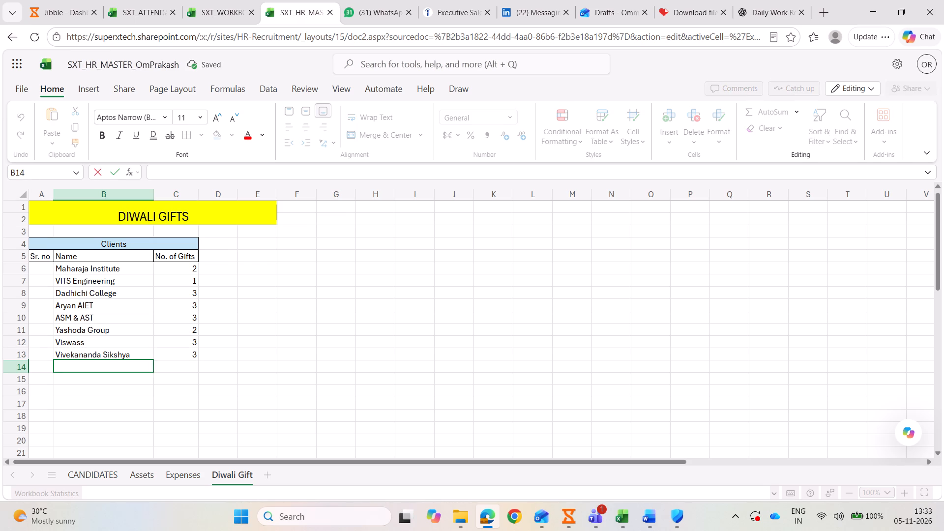
{"action": "type", "text": "KBRC"}
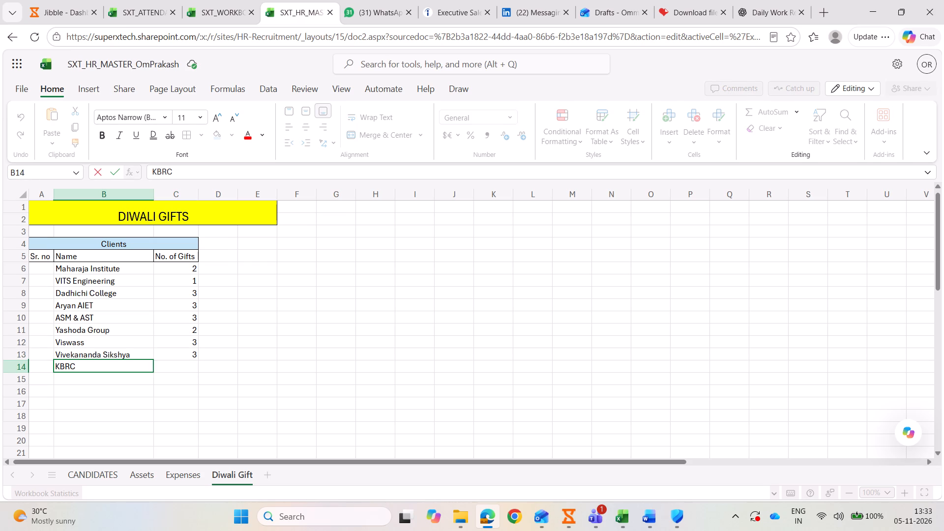
{"action": "left_click", "coordinate": [171, 366]}
{"action": "key", "text": "2"}
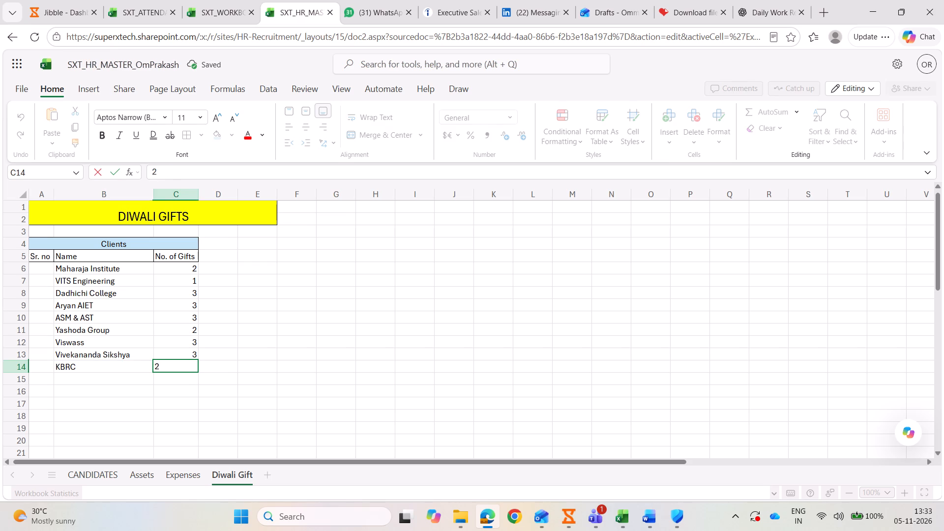
Number the clients 1 to 9 in the Sr. no column, entering 1, 2 and 3 and filling the series down to row 14.
{"action": "left_click", "coordinate": [42, 268]}
{"action": "key", "text": "1"}
{"action": "key", "text": "Return"}
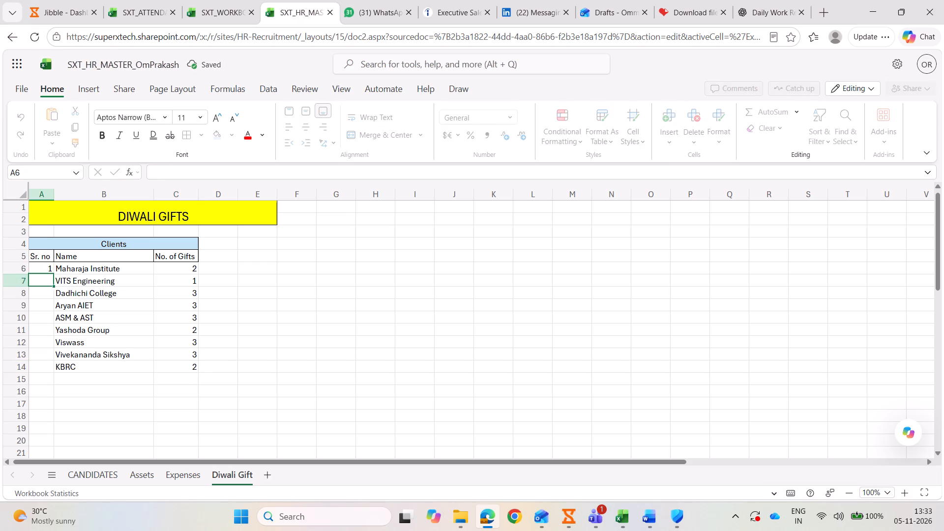
{"action": "key", "text": "2"}
{"action": "key", "text": "Return"}
{"action": "key", "text": "3"}
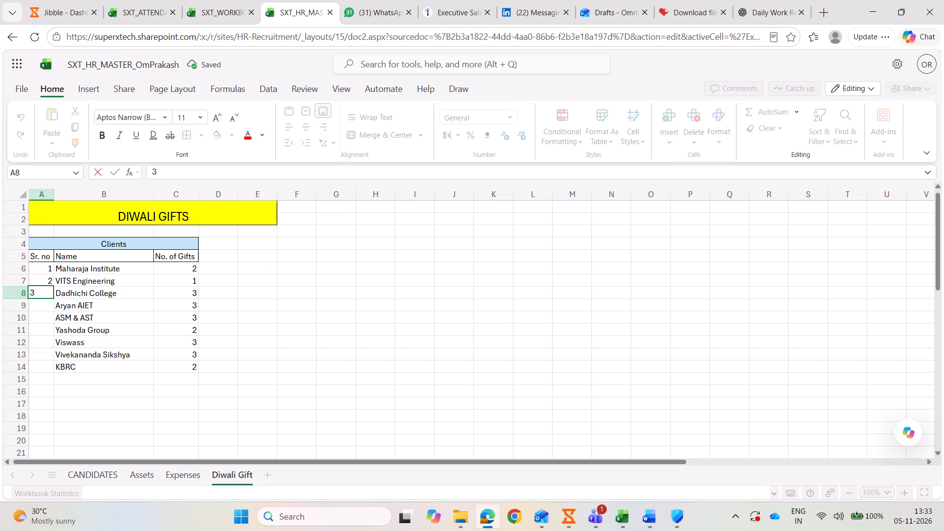
{"action": "left_click_drag", "start_coordinate": [44, 269], "coordinate": [44, 292]}
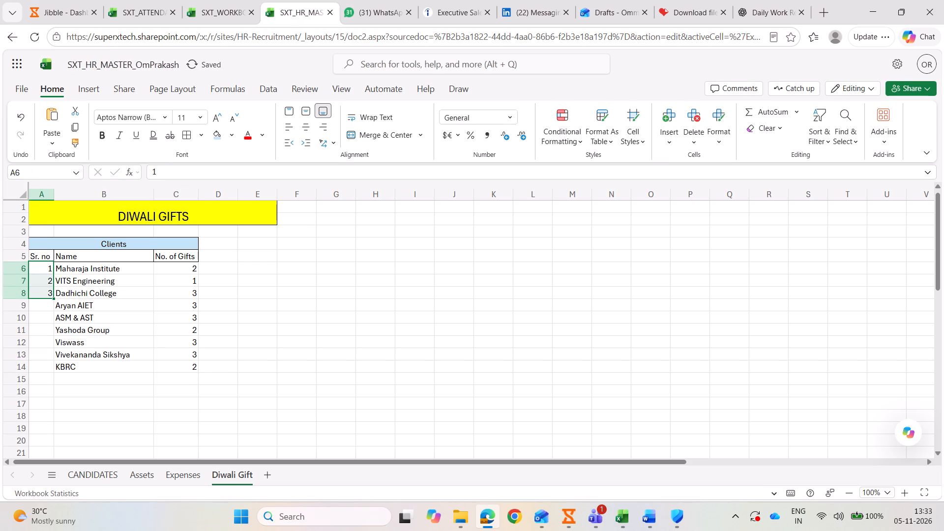
{"action": "left_click_drag", "start_coordinate": [54, 298], "coordinate": [45, 363]}
{"action": "left_click", "coordinate": [251, 295]}
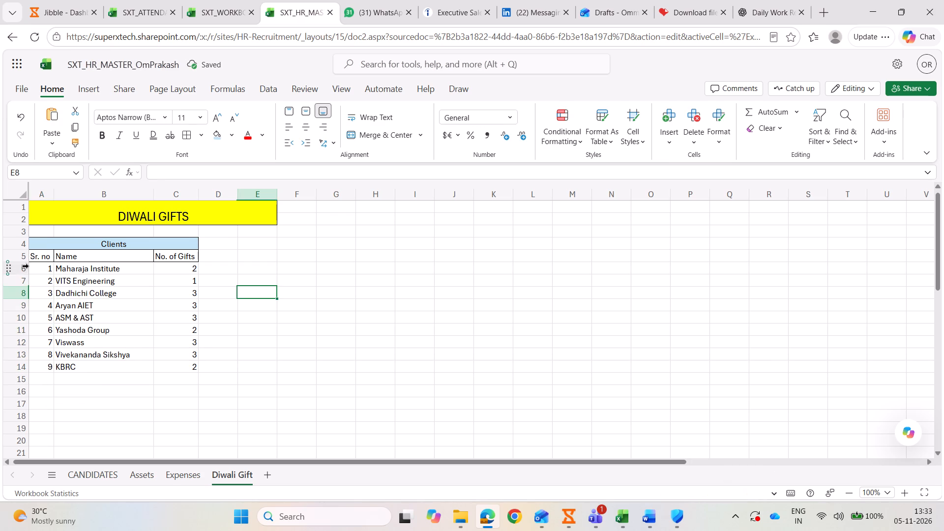
Apply borders to all cells of the client list in A6:C14.
{"action": "left_click_drag", "start_coordinate": [28, 265], "coordinate": [34, 266]}
{"action": "left_click", "coordinate": [40, 293]}
{"action": "left_click_drag", "start_coordinate": [42, 270], "coordinate": [168, 349]}
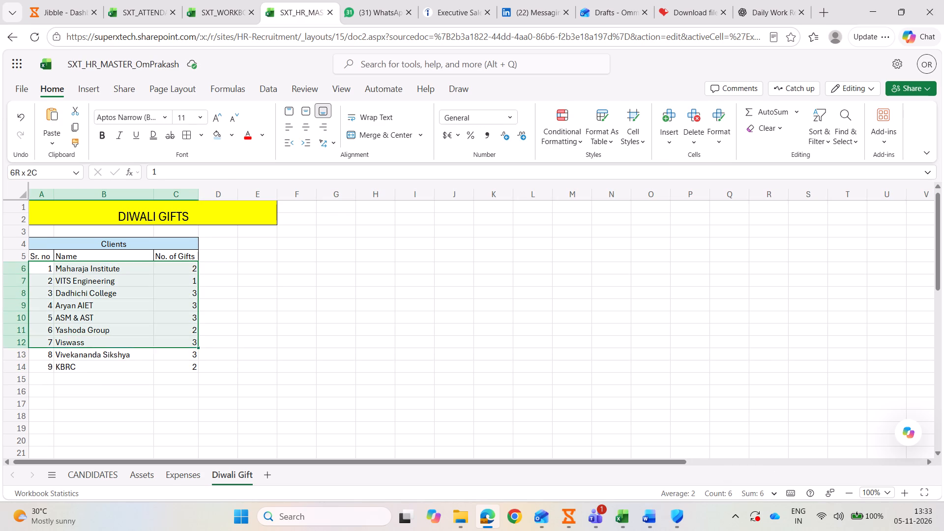
{"action": "left_click_drag", "start_coordinate": [168, 349], "coordinate": [173, 366]}
{"action": "left_click", "coordinate": [185, 136]}
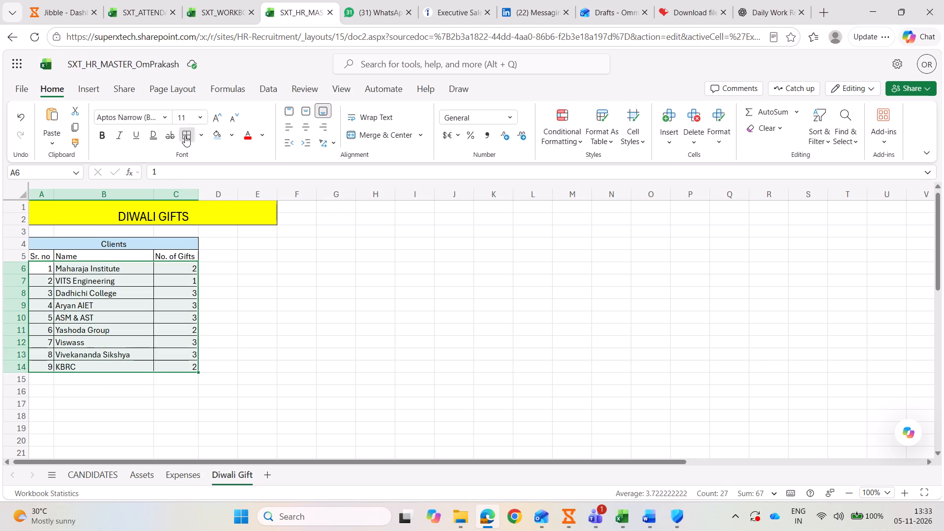
Merge and center cells F4:I4 and enter the section heading Office Employee.
{"action": "left_click_drag", "start_coordinate": [302, 246], "coordinate": [377, 239]}
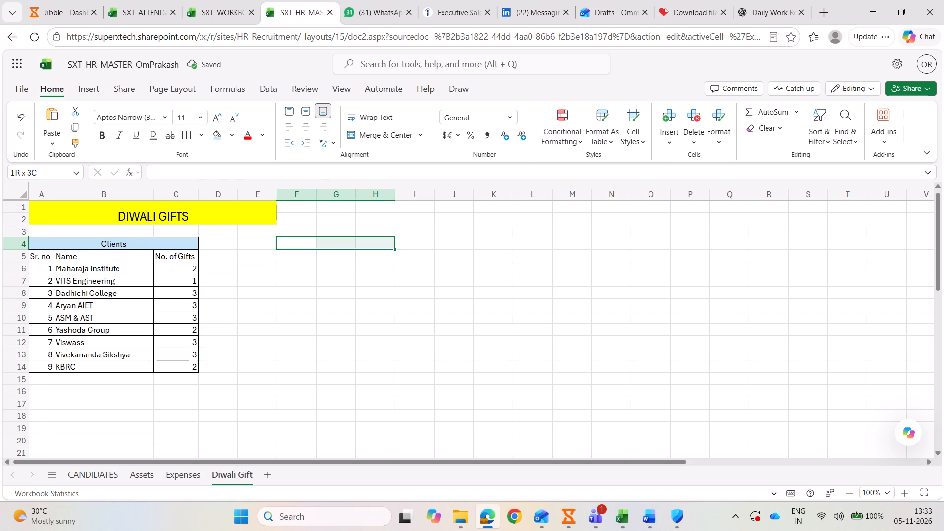
{"action": "left_click_drag", "start_coordinate": [377, 239], "coordinate": [396, 243]}
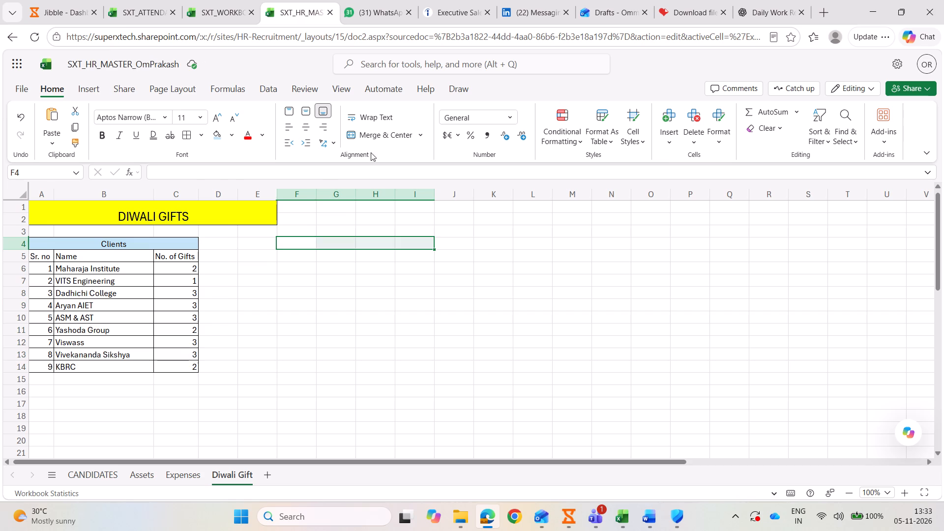
{"action": "left_click", "coordinate": [371, 135]}
{"action": "double_click", "coordinate": [370, 240]}
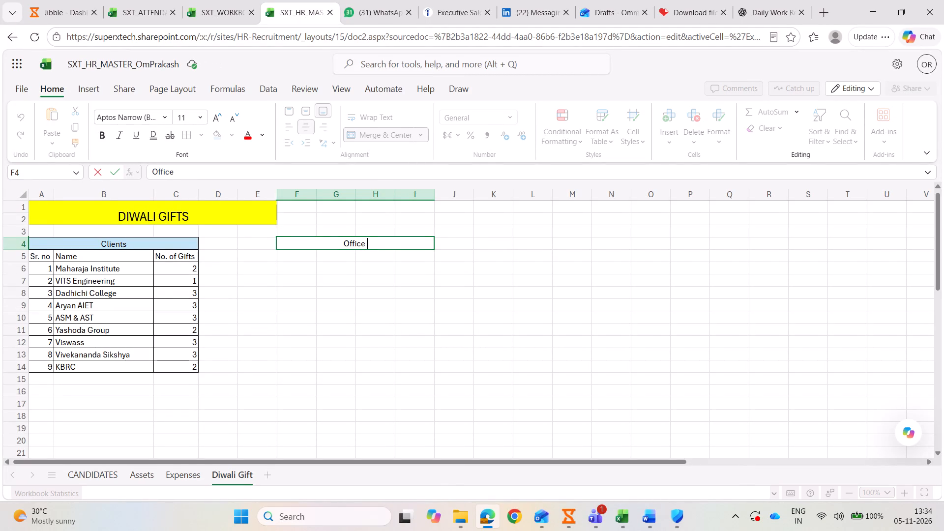
{"action": "type", "text": "mplo"}
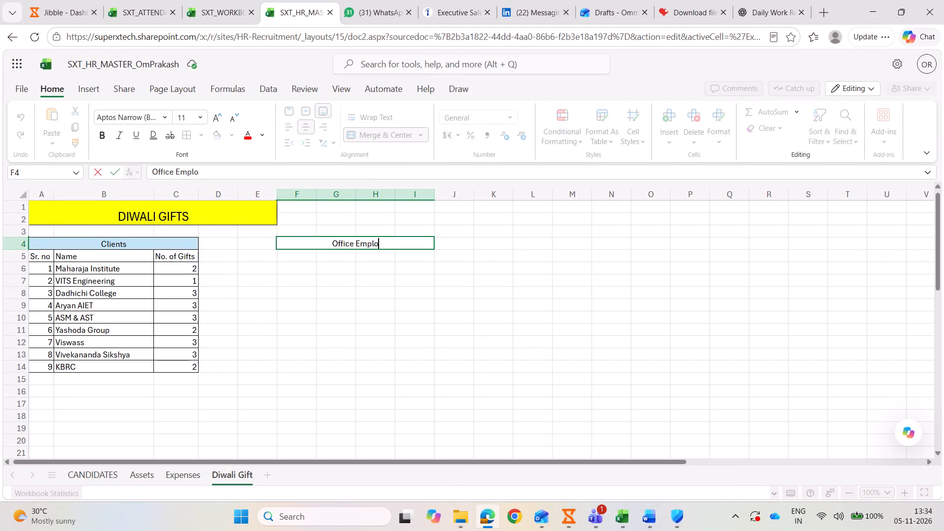
{"action": "type", "text": "yee"}
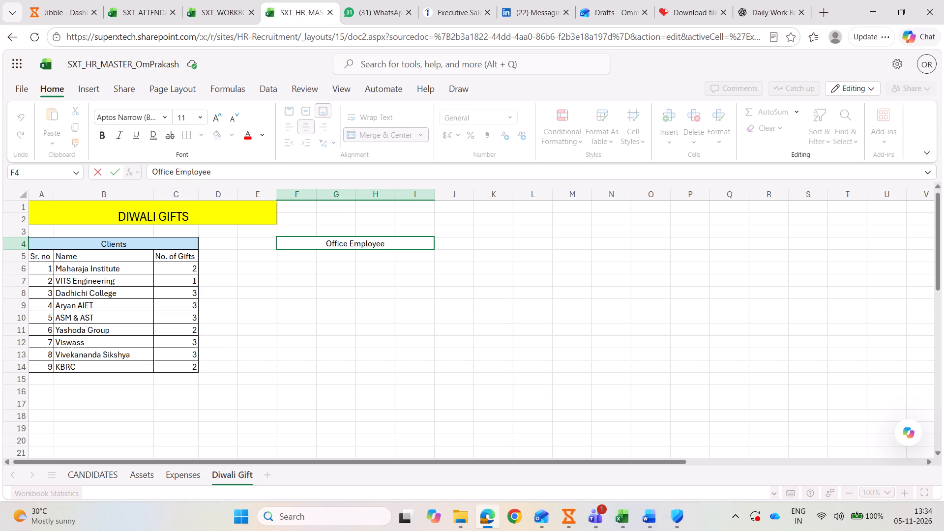
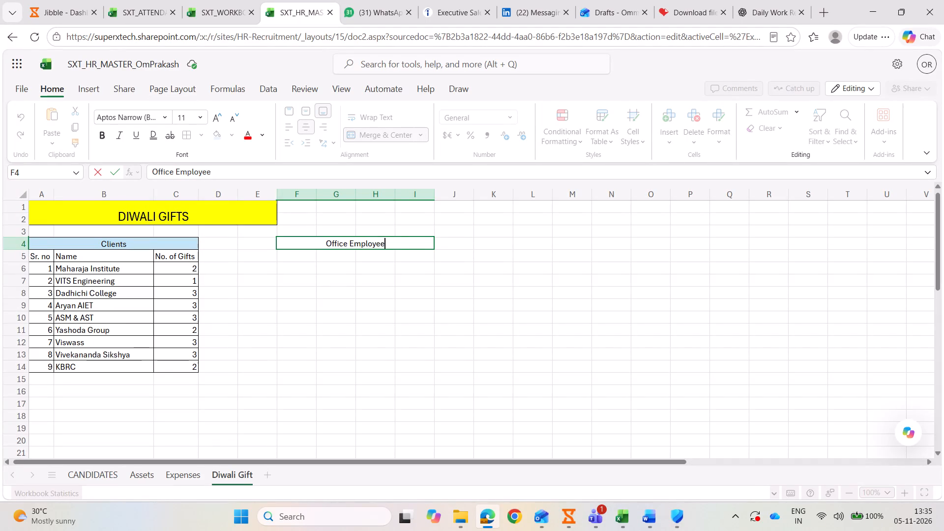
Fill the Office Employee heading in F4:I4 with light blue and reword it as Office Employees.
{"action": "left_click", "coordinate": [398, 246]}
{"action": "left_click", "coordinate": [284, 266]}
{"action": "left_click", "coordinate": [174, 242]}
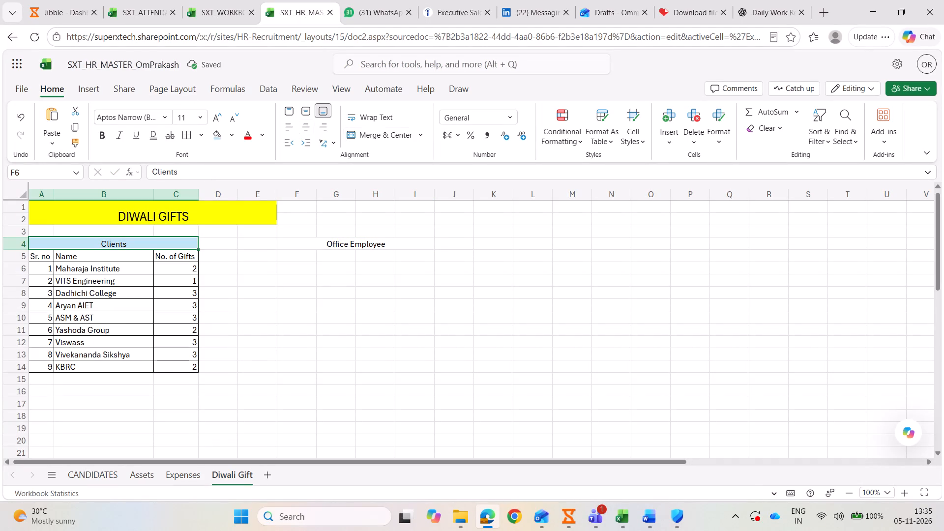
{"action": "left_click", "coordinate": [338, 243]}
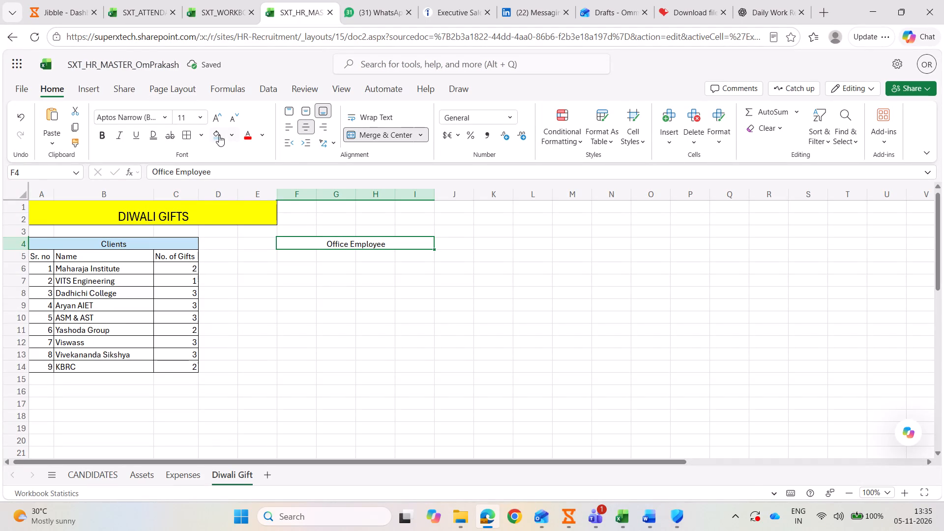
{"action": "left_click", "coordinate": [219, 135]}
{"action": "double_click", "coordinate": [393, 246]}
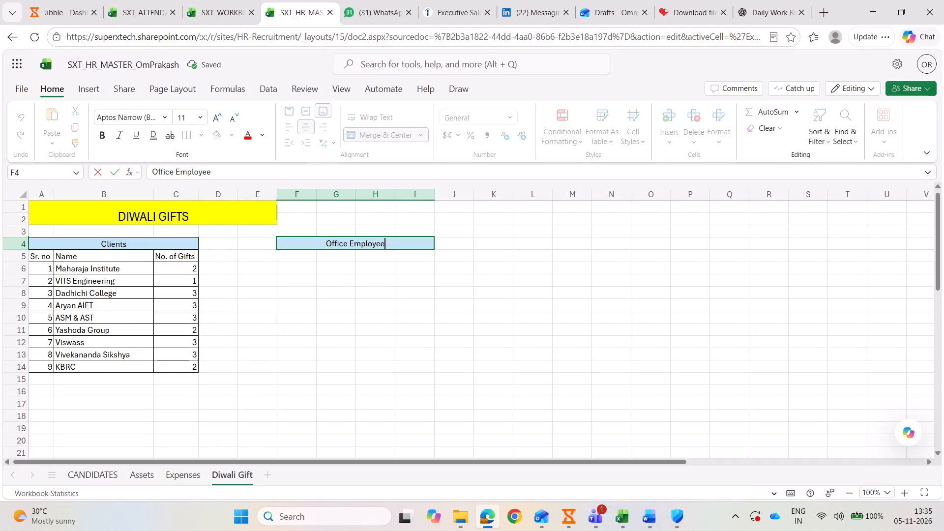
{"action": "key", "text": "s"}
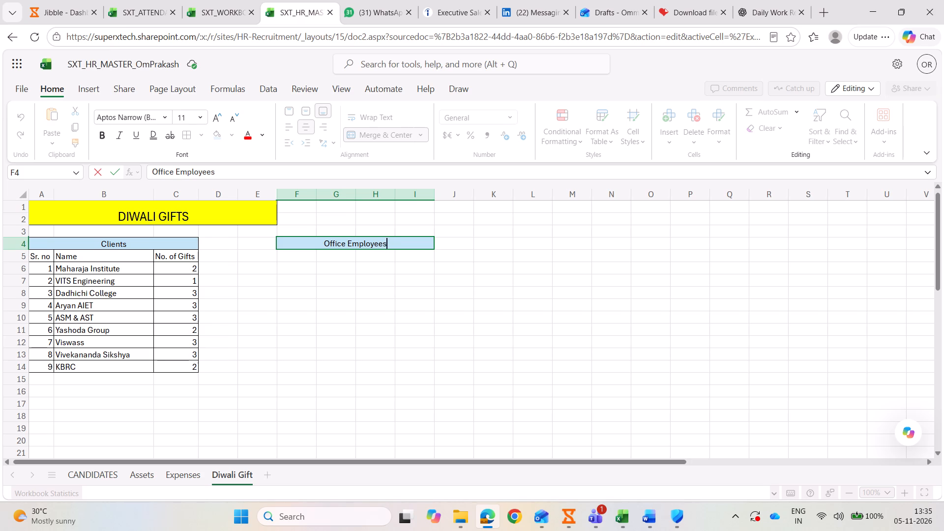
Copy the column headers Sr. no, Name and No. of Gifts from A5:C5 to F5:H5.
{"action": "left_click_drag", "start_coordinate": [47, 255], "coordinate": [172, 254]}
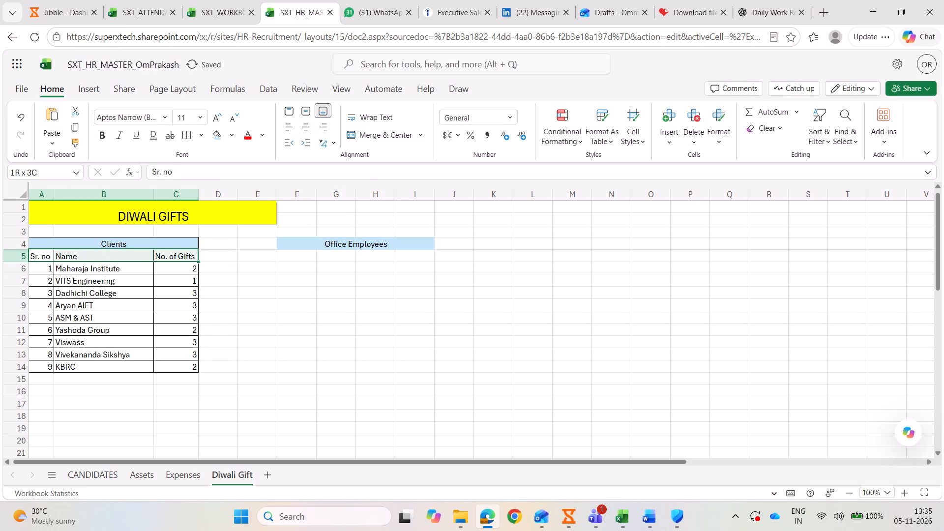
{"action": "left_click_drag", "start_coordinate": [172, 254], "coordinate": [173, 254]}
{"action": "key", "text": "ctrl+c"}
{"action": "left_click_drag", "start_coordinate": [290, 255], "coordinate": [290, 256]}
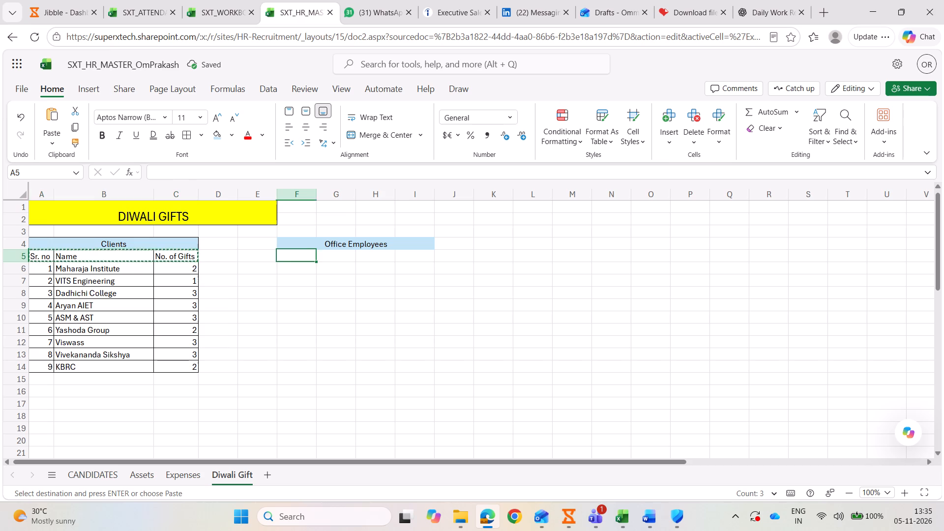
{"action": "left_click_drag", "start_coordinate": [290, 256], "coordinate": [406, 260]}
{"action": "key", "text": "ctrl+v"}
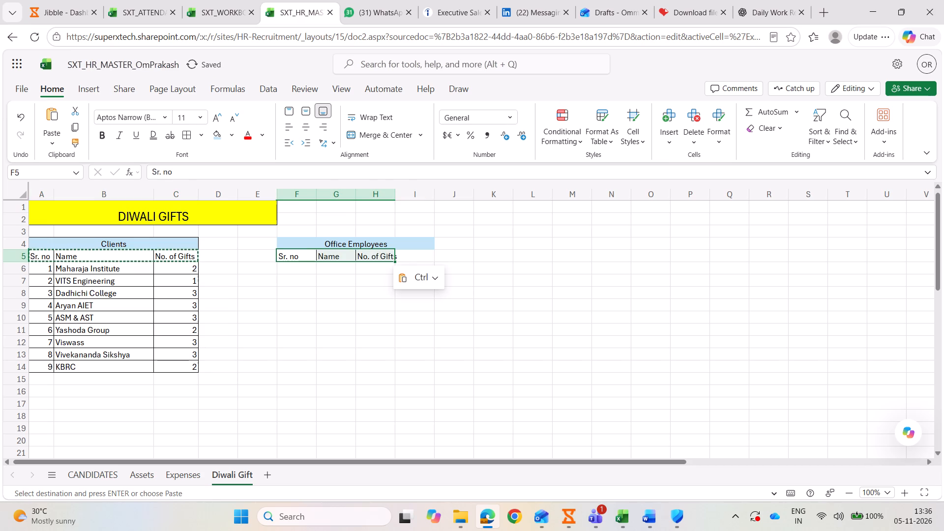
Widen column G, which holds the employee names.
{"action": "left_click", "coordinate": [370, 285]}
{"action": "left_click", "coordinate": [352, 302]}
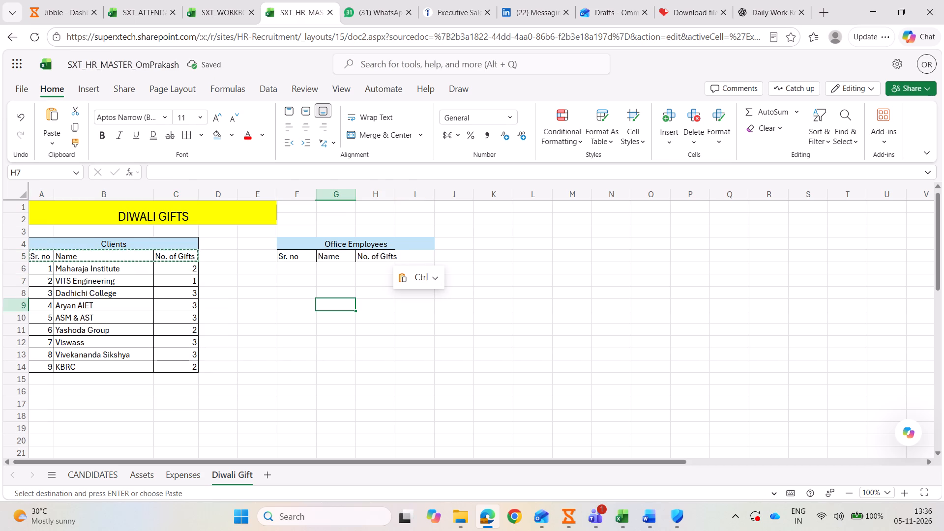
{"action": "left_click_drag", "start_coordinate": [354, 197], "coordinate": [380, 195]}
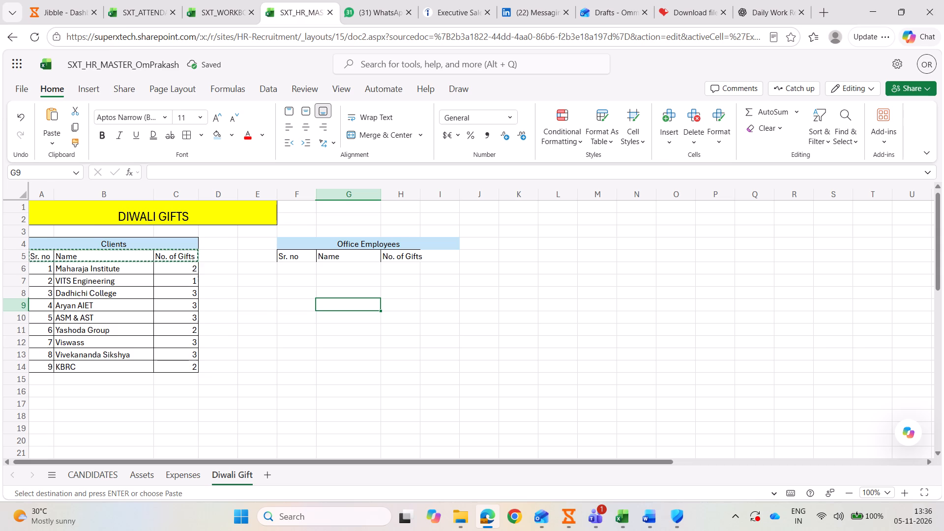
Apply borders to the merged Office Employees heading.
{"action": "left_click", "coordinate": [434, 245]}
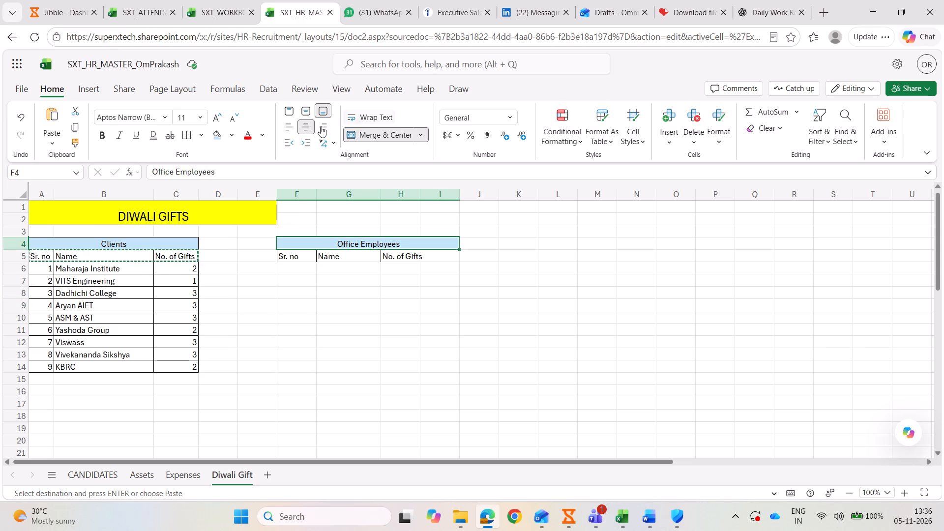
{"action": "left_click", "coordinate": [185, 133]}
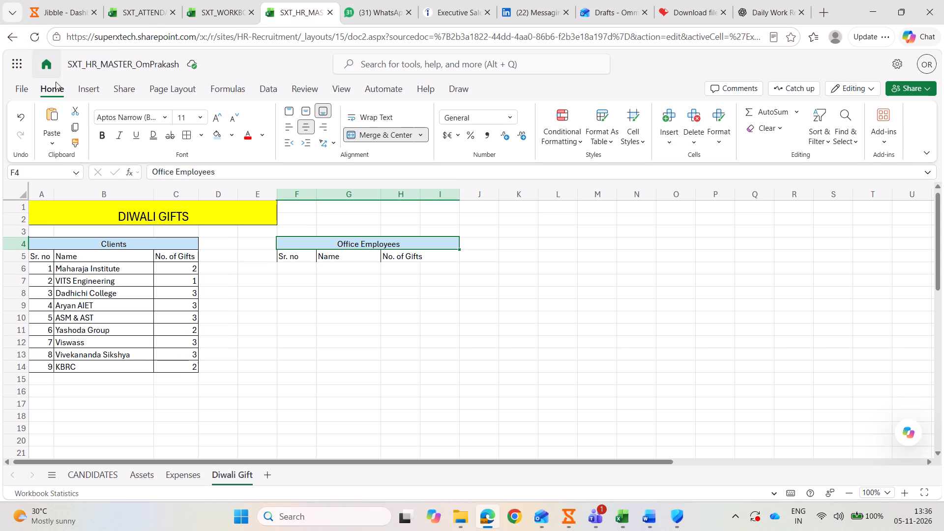
Undo all Office Employees work, back through the column headers, heading text and fill, and the merge of F4:I4.
{"action": "double_click", "coordinate": [21, 119]}
{"action": "left_click", "coordinate": [21, 119]}
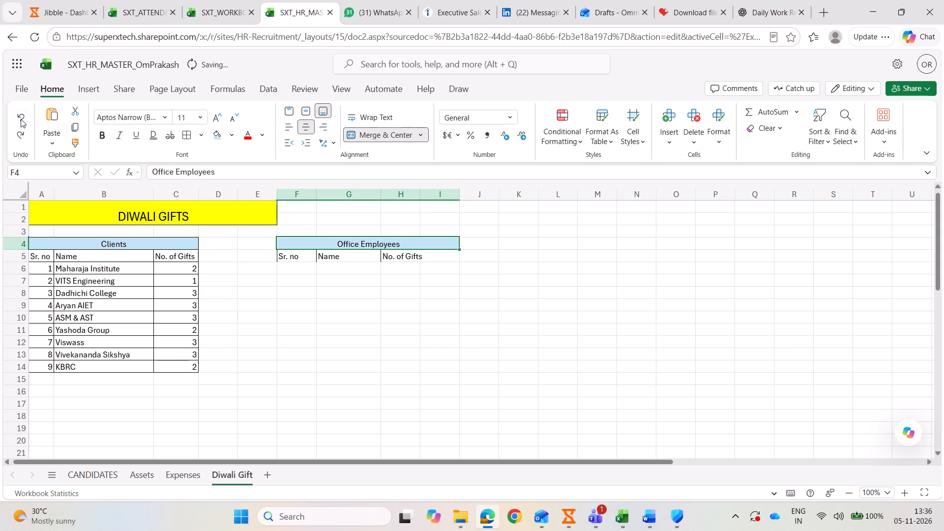
{"action": "left_click", "coordinate": [20, 118]}
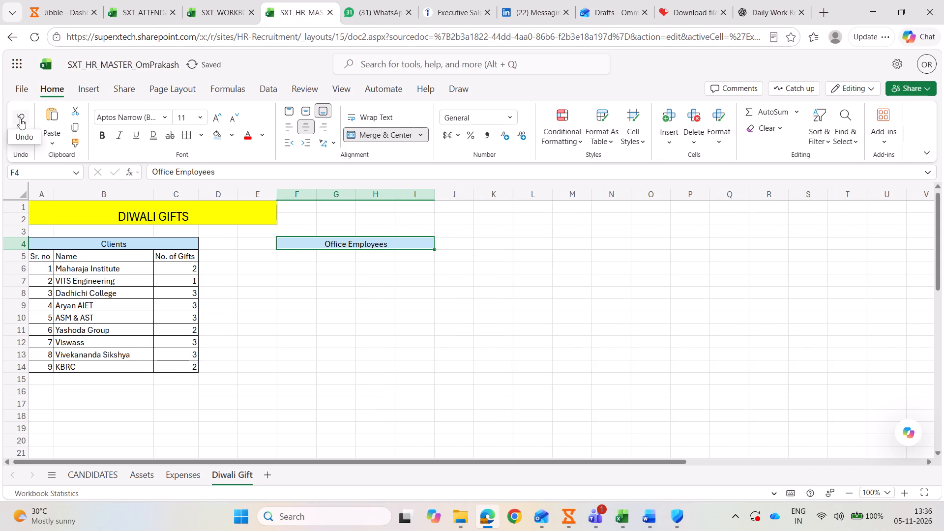
{"action": "left_click", "coordinate": [20, 118]}
{"action": "left_click", "coordinate": [20, 118]}
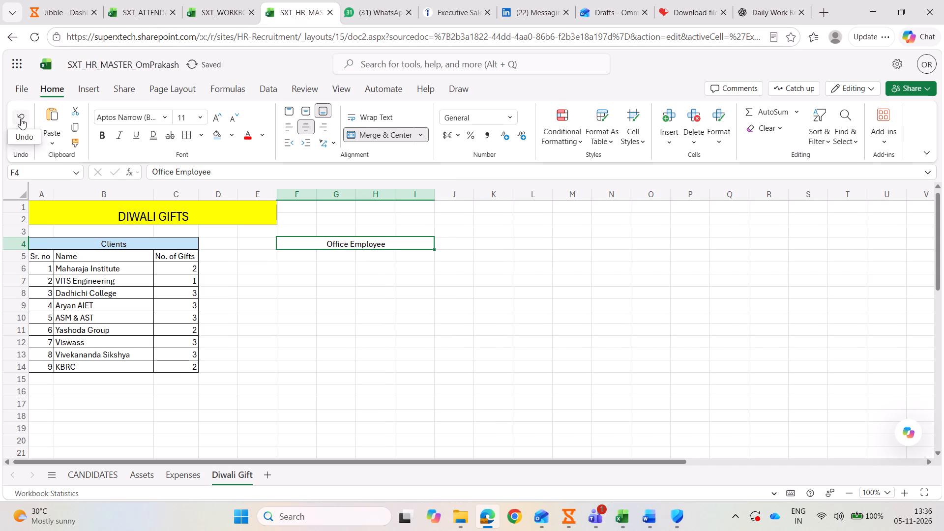
{"action": "left_click", "coordinate": [21, 118]}
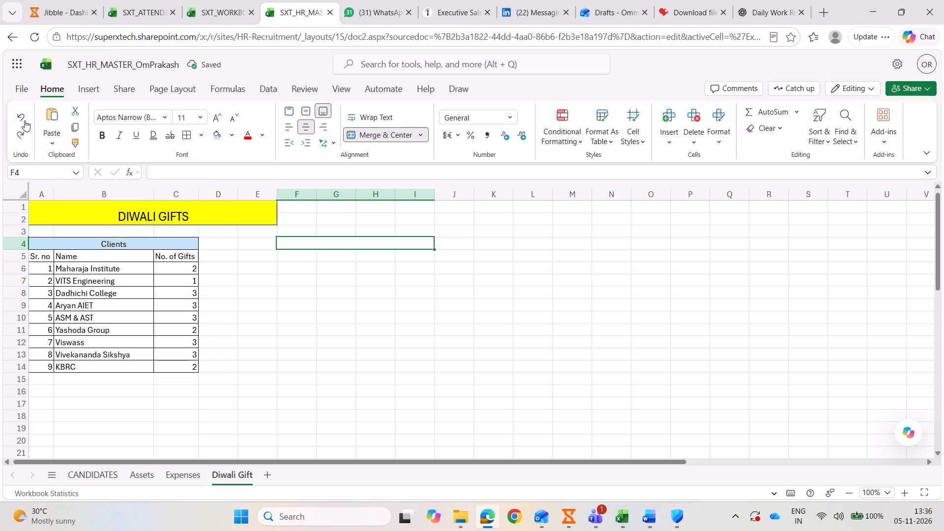
{"action": "left_click", "coordinate": [21, 120]}
{"action": "left_click", "coordinate": [325, 293]}
Merge and center cells F4:H4 and enter the section heading Office Employees.
{"action": "left_click_drag", "start_coordinate": [297, 248], "coordinate": [364, 247]}
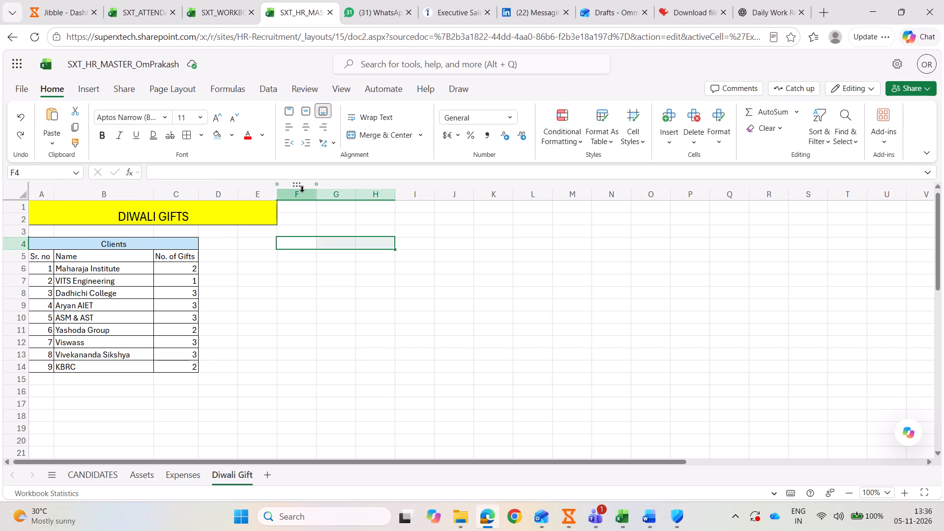
{"action": "left_click", "coordinate": [371, 134]}
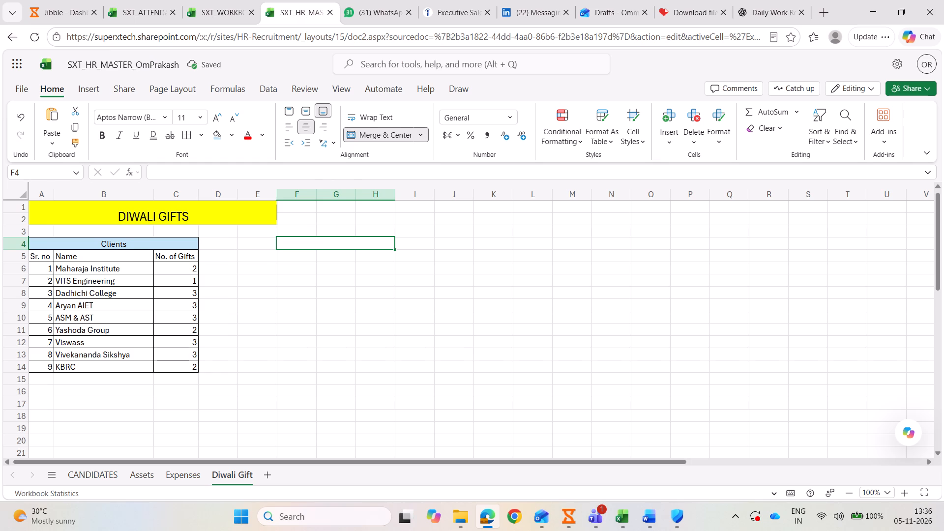
{"action": "double_click", "coordinate": [324, 244]}
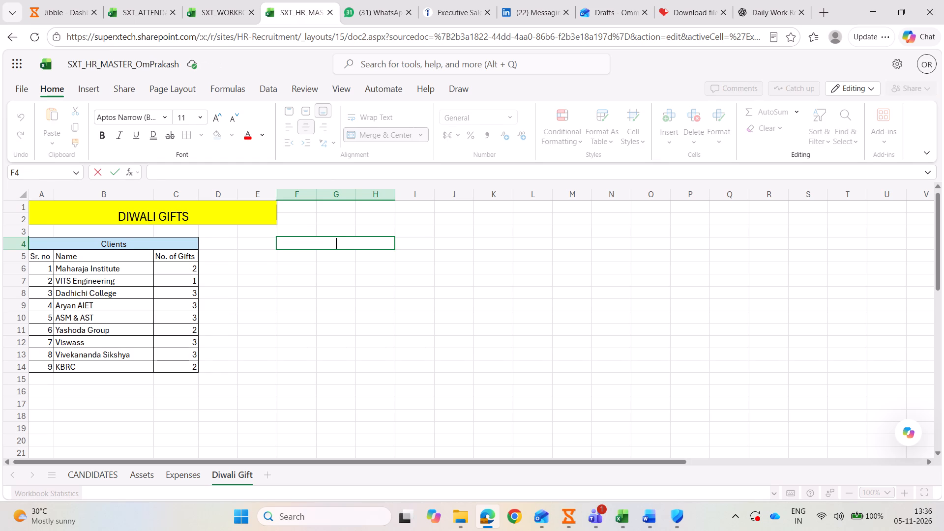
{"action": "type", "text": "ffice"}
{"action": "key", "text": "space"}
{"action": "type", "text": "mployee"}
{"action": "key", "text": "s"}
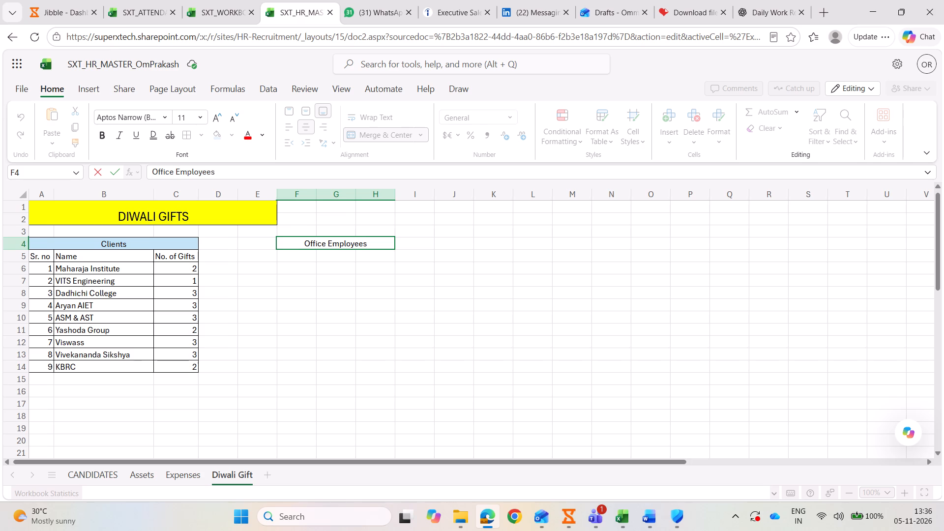
{"action": "left_click", "coordinate": [332, 268]}
Fill the Office Employees heading with the same light blue as the Clients heading.
{"action": "left_click", "coordinate": [343, 244]}
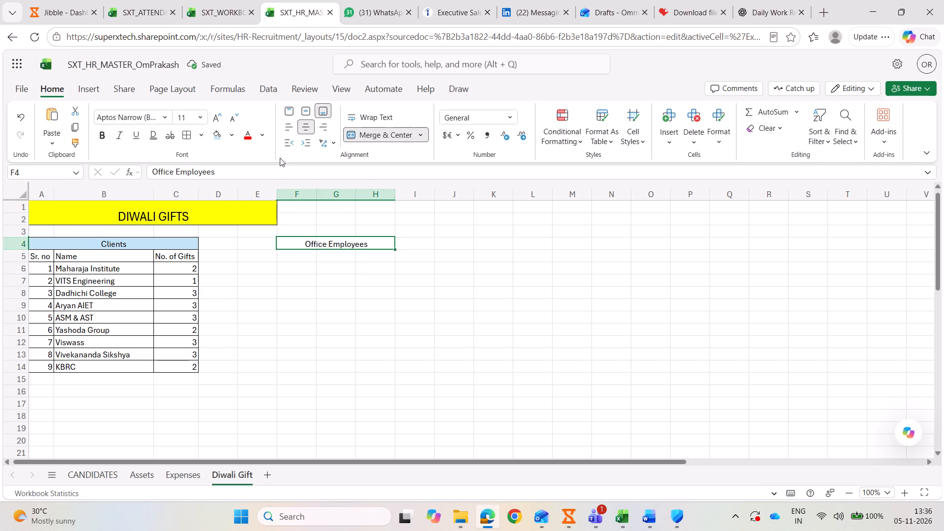
{"action": "left_click", "coordinate": [217, 135]}
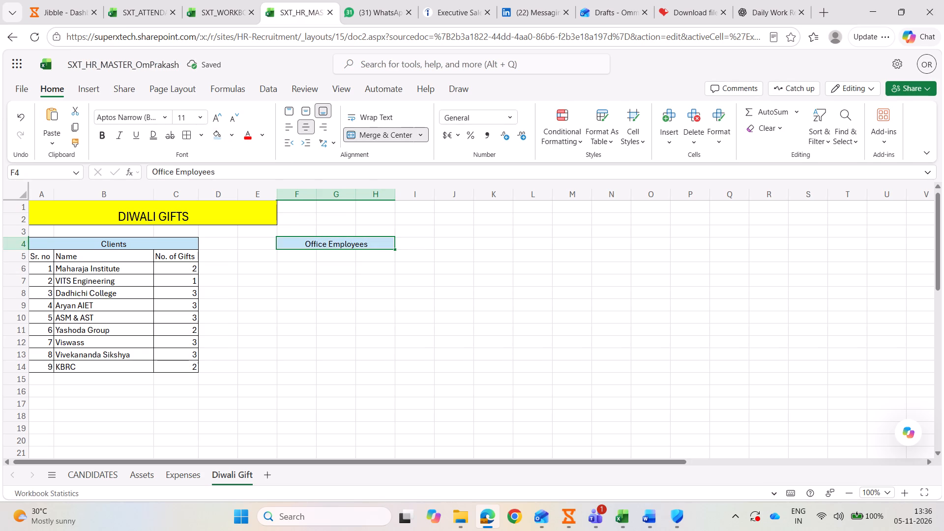
Widen column G to make room for the employee names.
{"action": "left_click_drag", "start_coordinate": [394, 249], "coordinate": [387, 249]}
{"action": "left_click_drag", "start_coordinate": [355, 192], "coordinate": [383, 193]}
Copy the column headers Sr. no, Name and No. of Gifts from A5:C5 to F5:H5 under Office Employees.
{"action": "left_click_drag", "start_coordinate": [45, 257], "coordinate": [156, 255]}
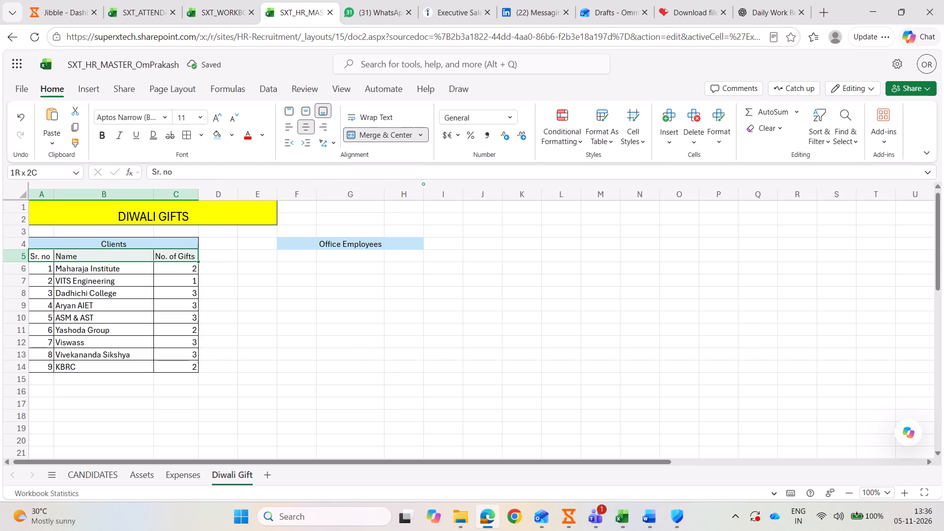
{"action": "left_click_drag", "start_coordinate": [156, 255], "coordinate": [158, 255]}
{"action": "key", "text": "ctrl+c"}
{"action": "left_click_drag", "start_coordinate": [290, 257], "coordinate": [292, 257]}
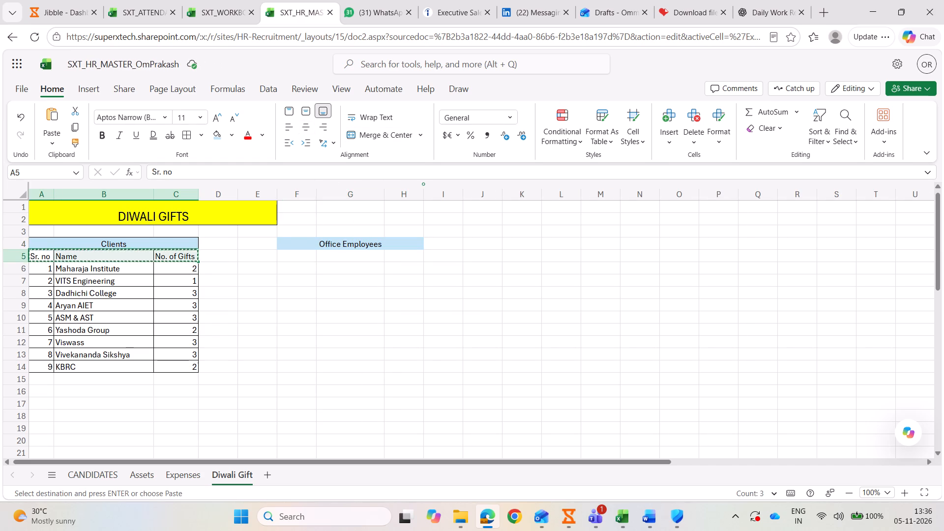
{"action": "left_click_drag", "start_coordinate": [292, 257], "coordinate": [388, 252]}
{"action": "key", "text": "ctrl+v"}
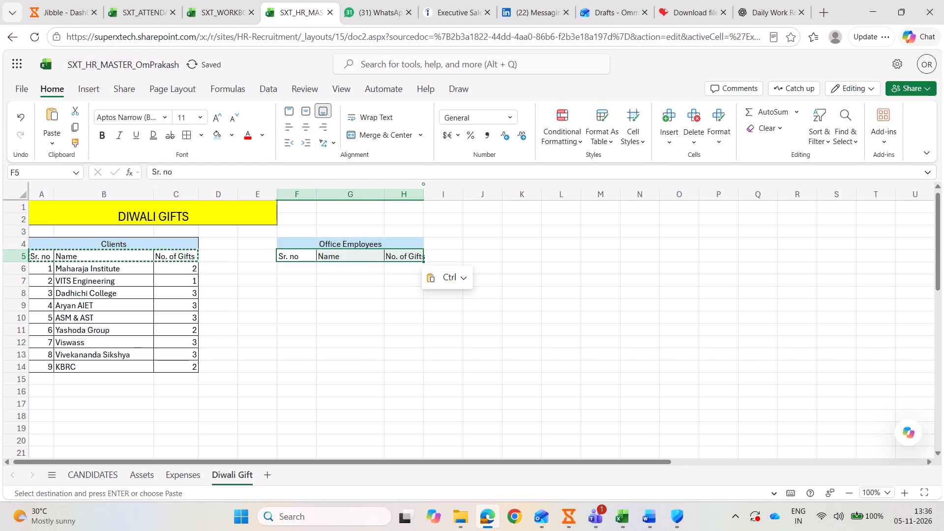
Apply borders to the Office Employees heading and column headers in F4:H5.
{"action": "left_click_drag", "start_coordinate": [302, 243], "coordinate": [406, 253]}
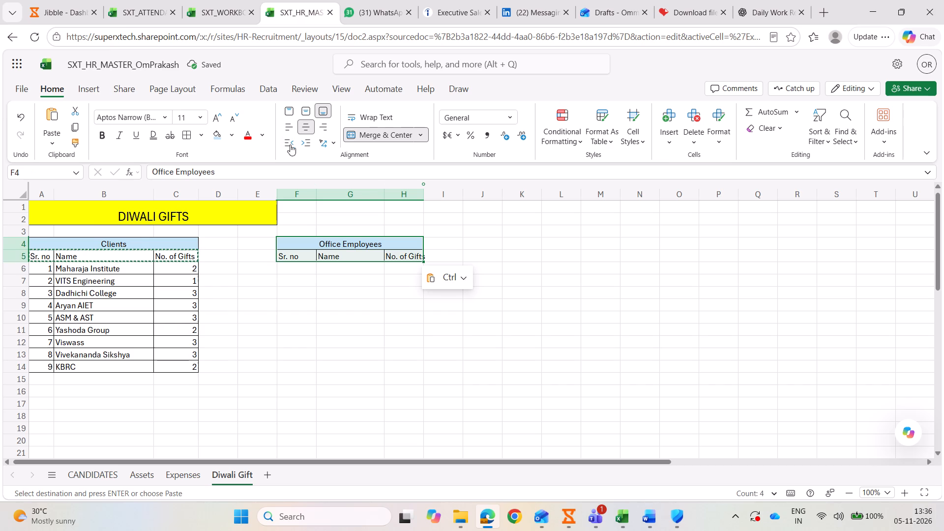
{"action": "left_click", "coordinate": [184, 140]}
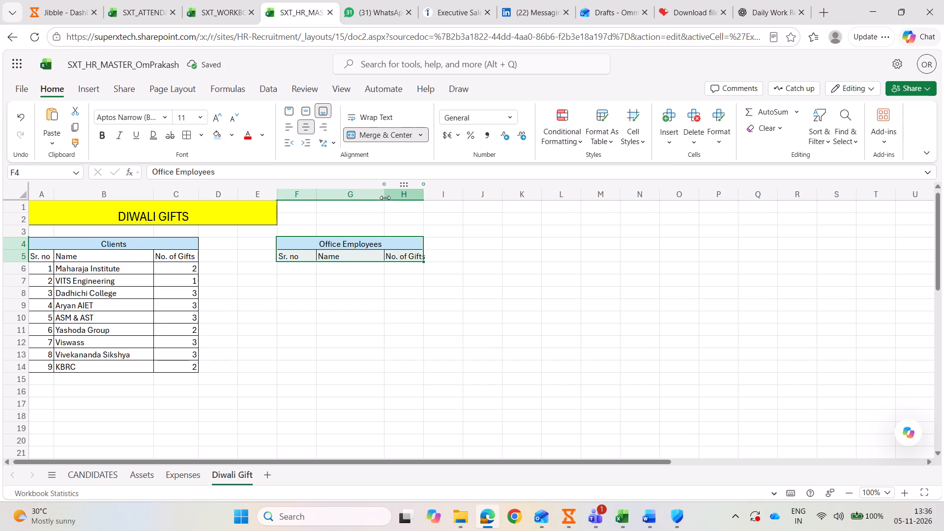
Widen the Name column G further and narrow the Sr. no column F in the Office Employees section.
{"action": "left_click_drag", "start_coordinate": [385, 197], "coordinate": [406, 200]}
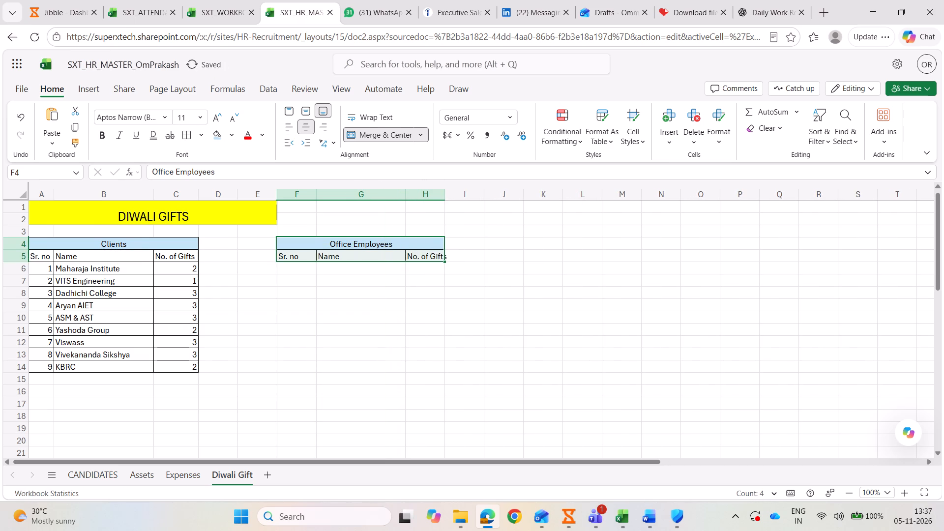
{"action": "left_click_drag", "start_coordinate": [316, 197], "coordinate": [307, 198]}
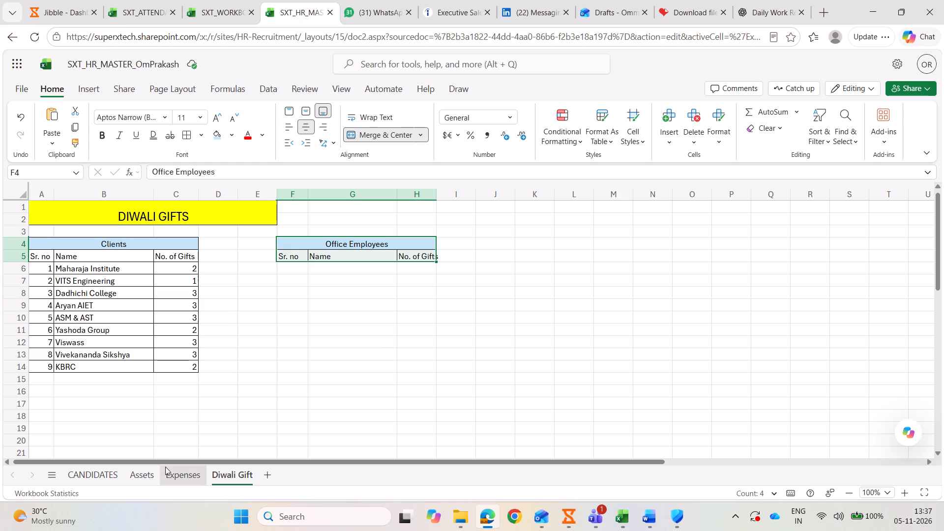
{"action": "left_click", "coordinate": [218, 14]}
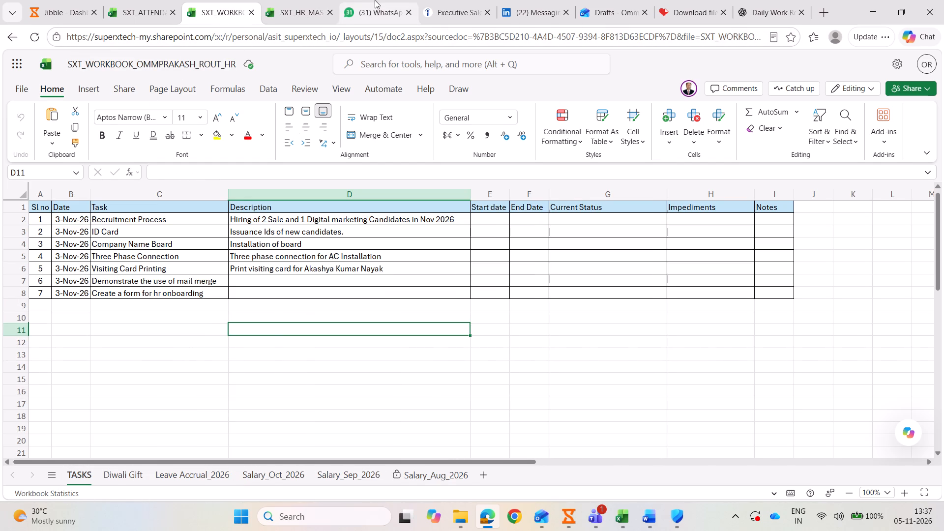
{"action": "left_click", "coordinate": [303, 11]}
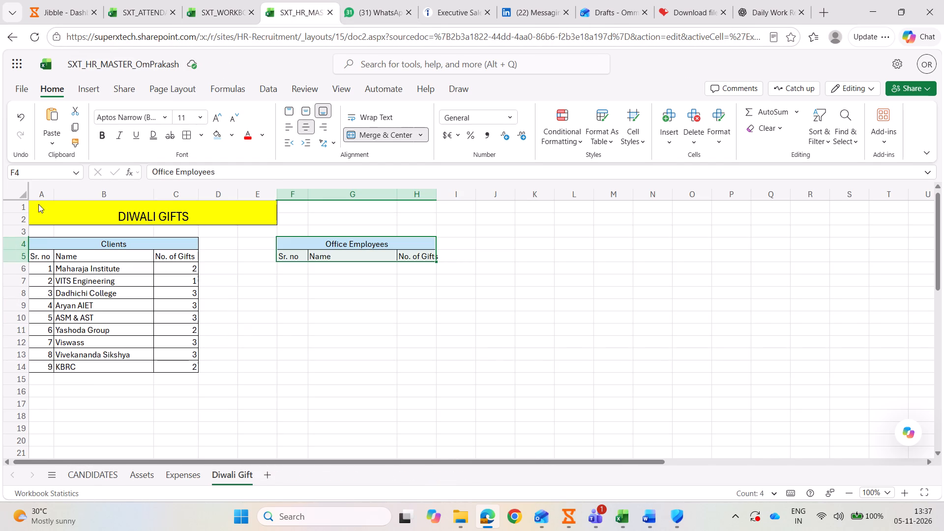
Copy the entire Diwali Gift sheet and paste it into the Diwali Gift sheet of the SXT_WORKBOOK workbook.
{"action": "left_click", "coordinate": [21, 193]}
{"action": "left_click", "coordinate": [21, 193]}
{"action": "key", "text": "ctrl+c"}
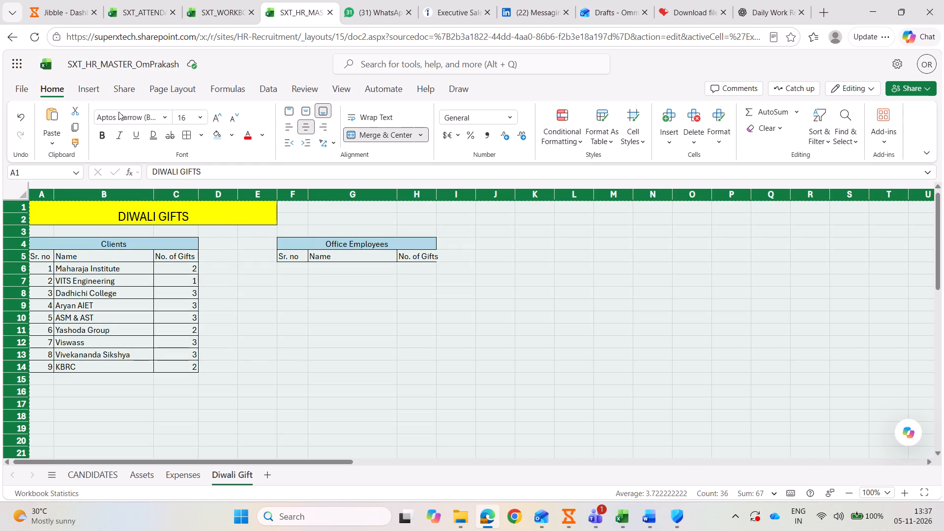
{"action": "left_click", "coordinate": [219, 13]}
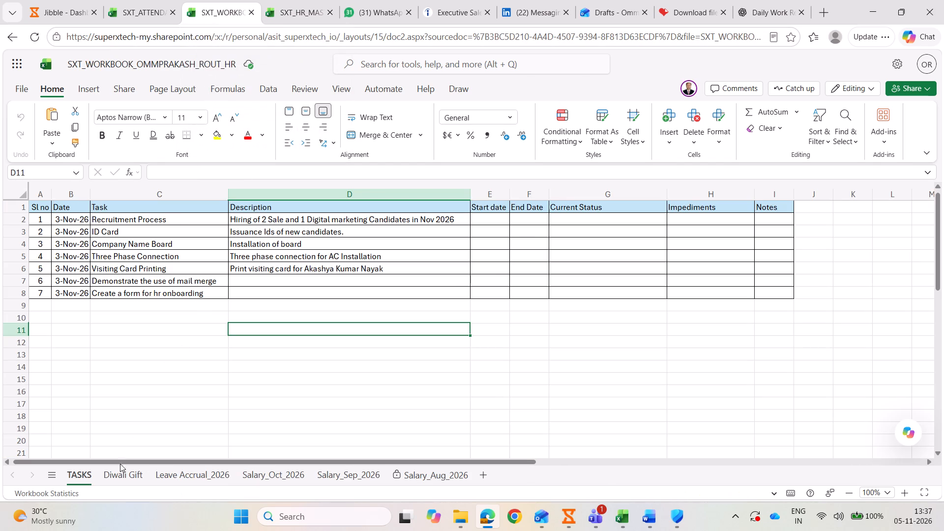
{"action": "left_click", "coordinate": [125, 472]}
{"action": "left_click", "coordinate": [125, 472]}
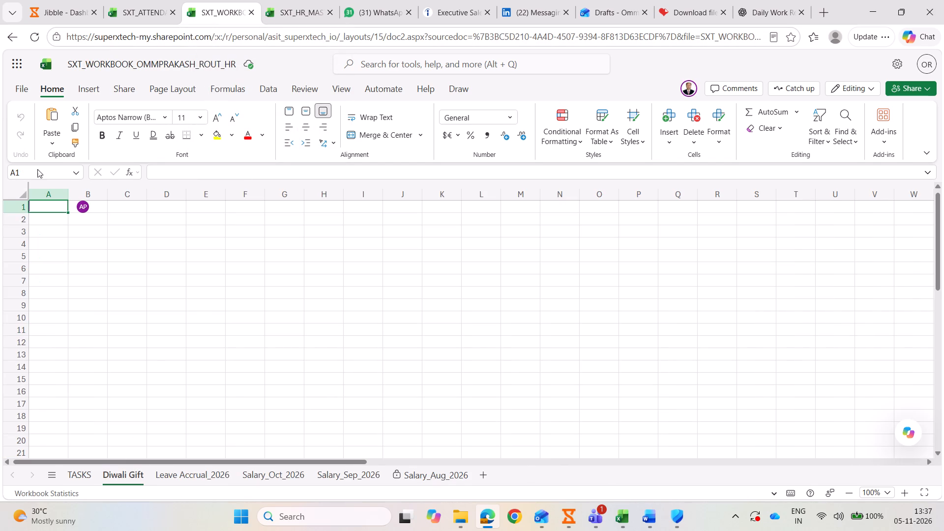
{"action": "left_click", "coordinate": [15, 193]}
{"action": "key", "text": "ctrl+v"}
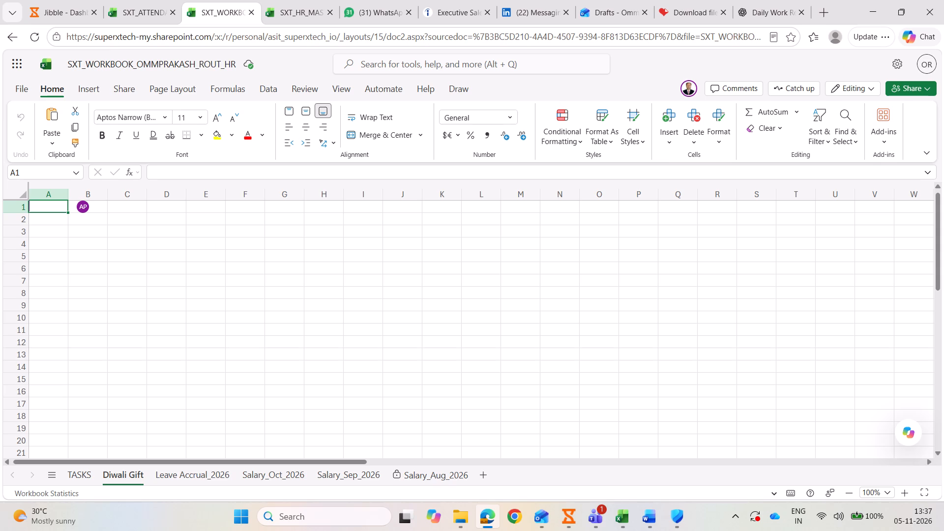
{"action": "left_click", "coordinate": [19, 195]}
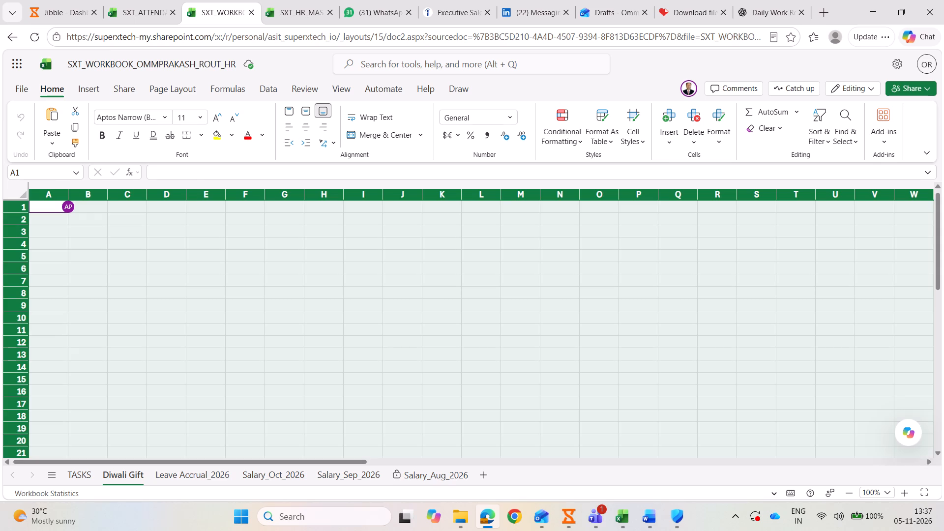
{"action": "key", "text": "ctrl+v"}
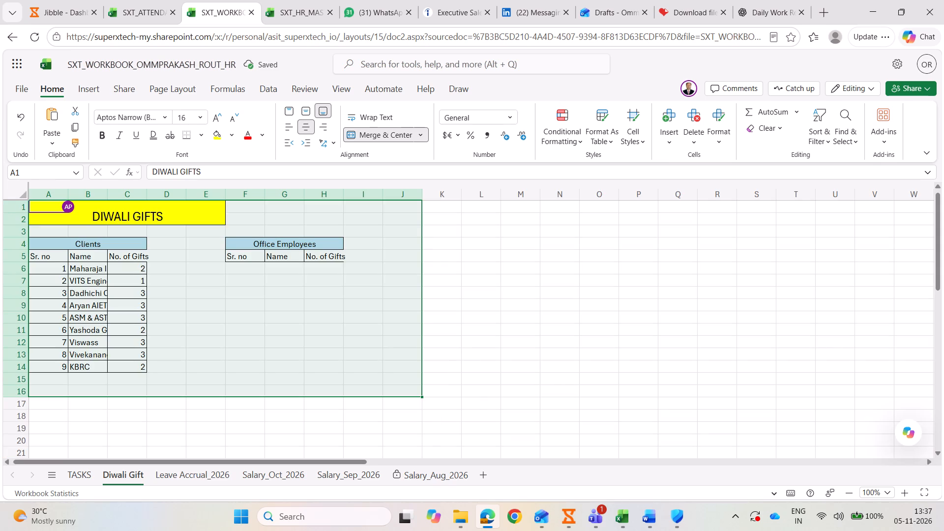
{"action": "left_click", "coordinate": [559, 299]}
Apply all borders to the No. of Gifts header cell H5 under Office Employees.
{"action": "left_click", "coordinate": [337, 255]}
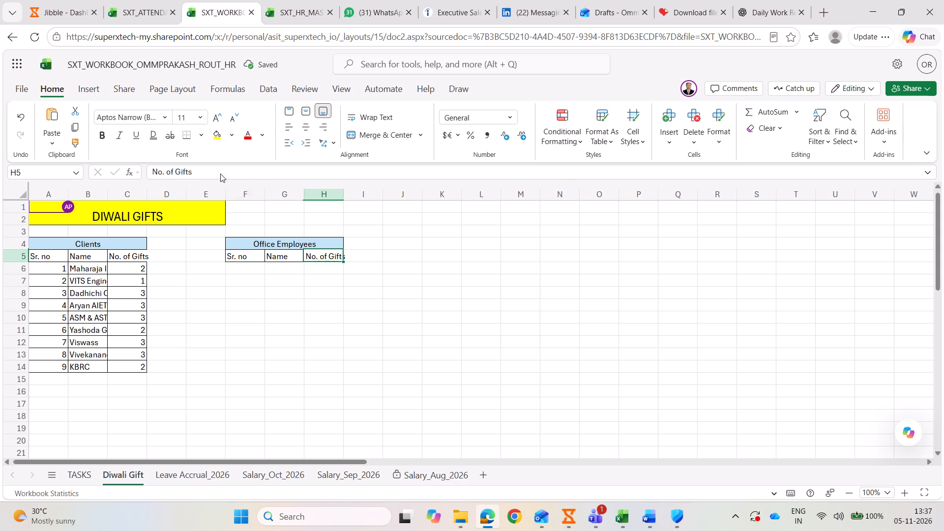
{"action": "left_click", "coordinate": [198, 134]}
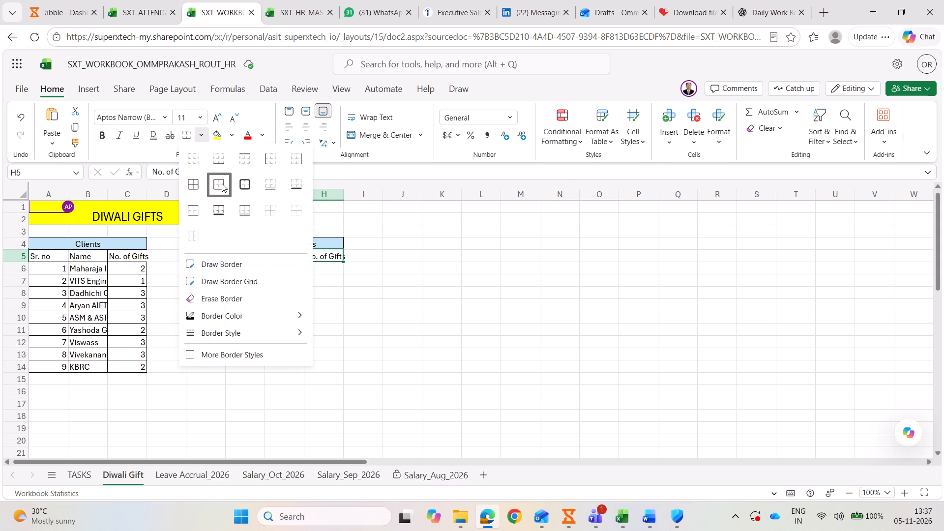
{"action": "left_click", "coordinate": [204, 183]}
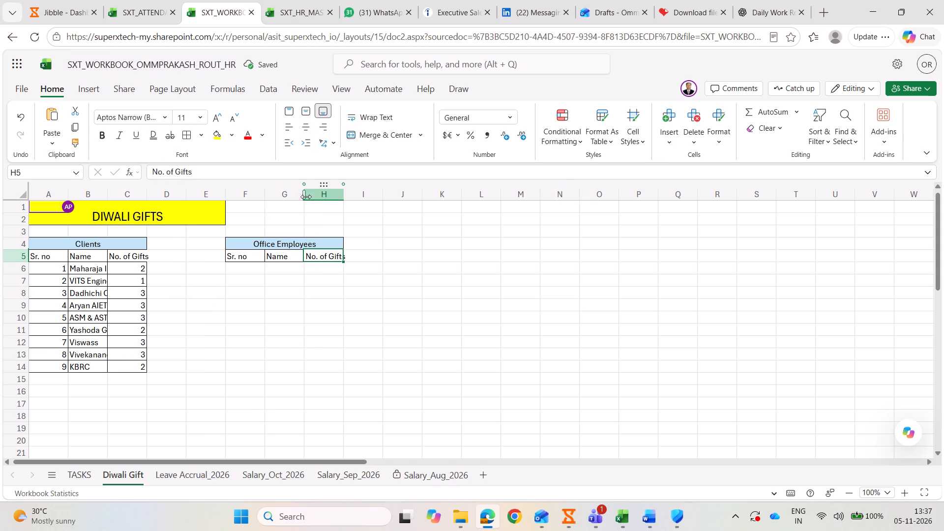
Widen the Office Employees Name column G and No. of Gifts column H, and narrow the Sr. no column F.
{"action": "left_click_drag", "start_coordinate": [305, 195], "coordinate": [342, 197]}
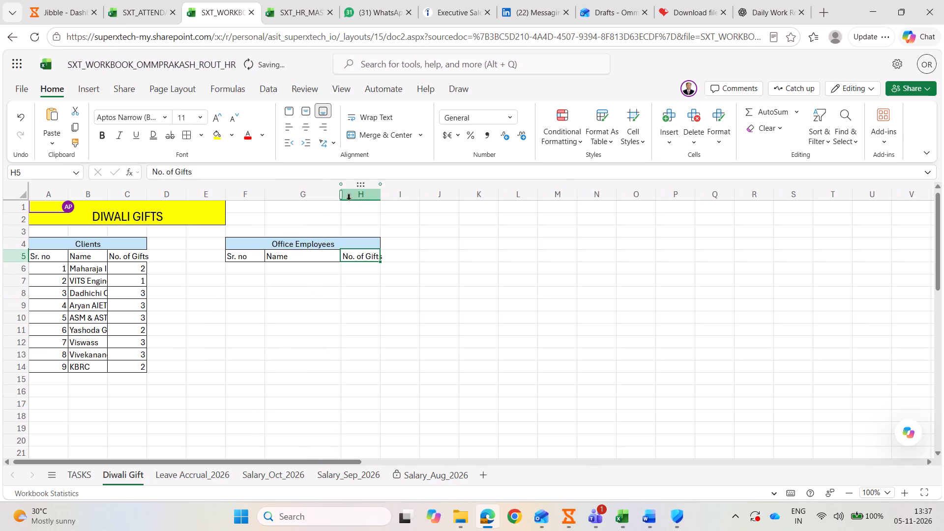
{"action": "left_click_drag", "start_coordinate": [380, 197], "coordinate": [389, 197]}
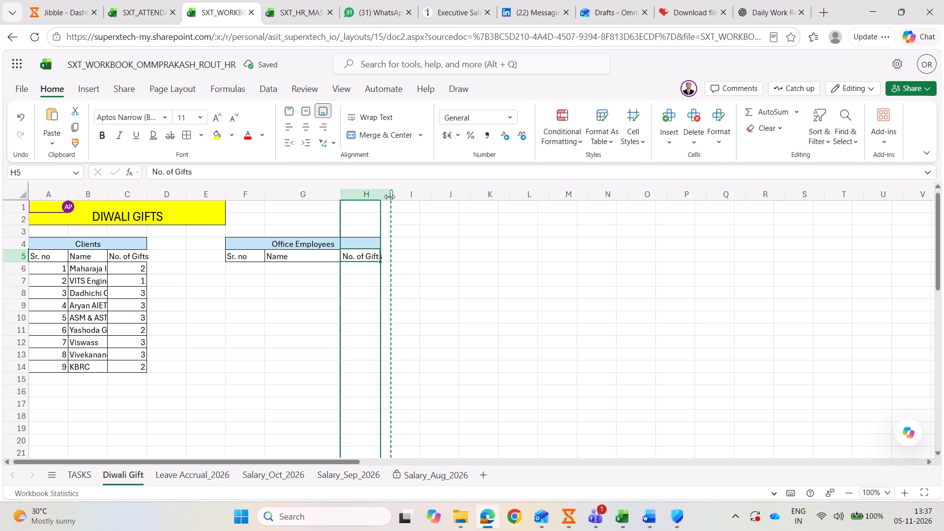
{"action": "left_click_drag", "start_coordinate": [389, 197], "coordinate": [385, 199]}
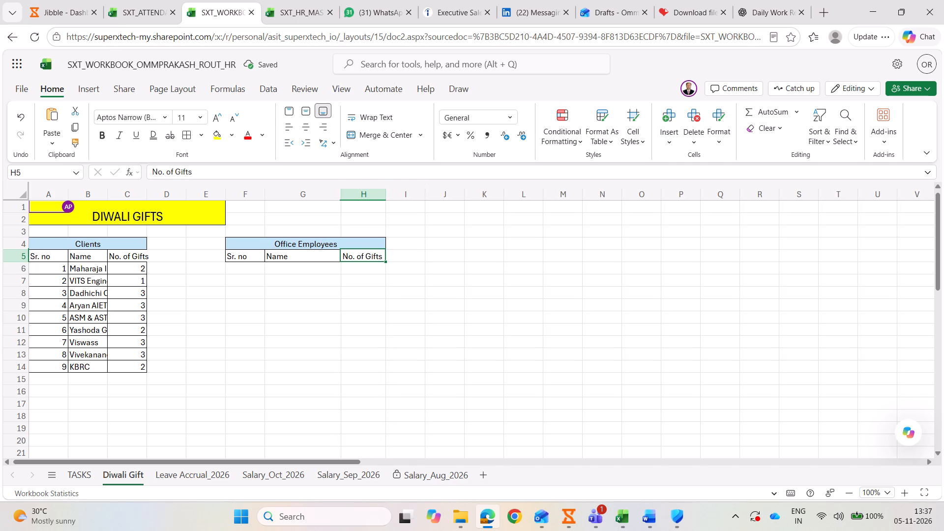
{"action": "double_click", "coordinate": [245, 271]}
{"action": "left_click", "coordinate": [262, 197]}
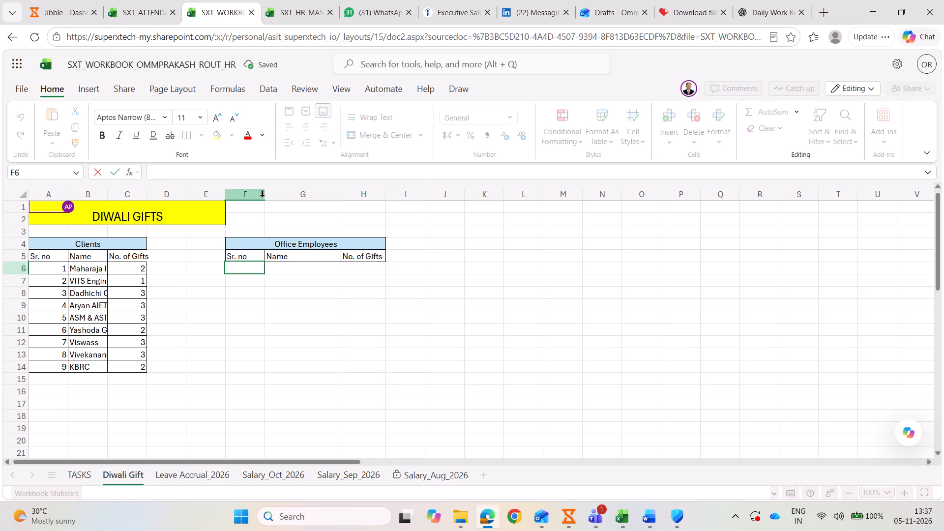
{"action": "left_click", "coordinate": [257, 200]}
{"action": "left_click", "coordinate": [260, 195]}
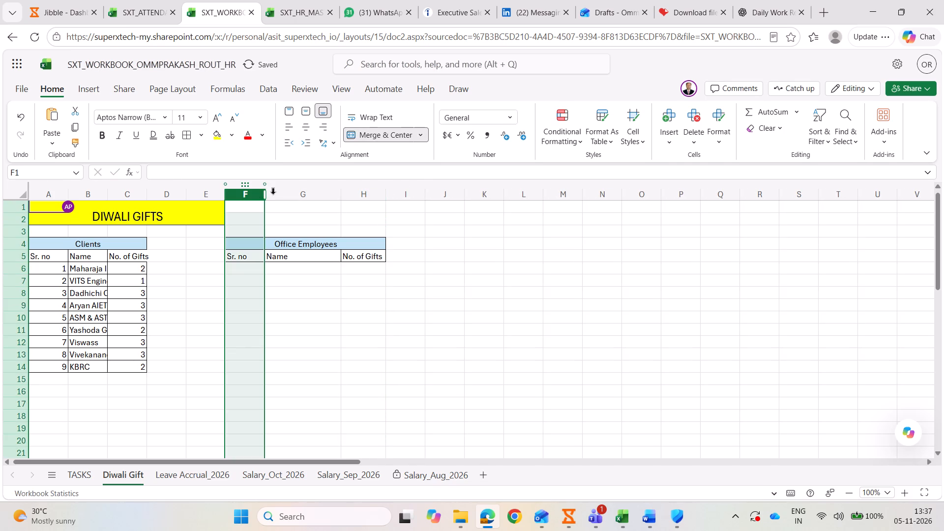
{"action": "left_click_drag", "start_coordinate": [264, 198], "coordinate": [257, 200]}
{"action": "double_click", "coordinate": [293, 270]}
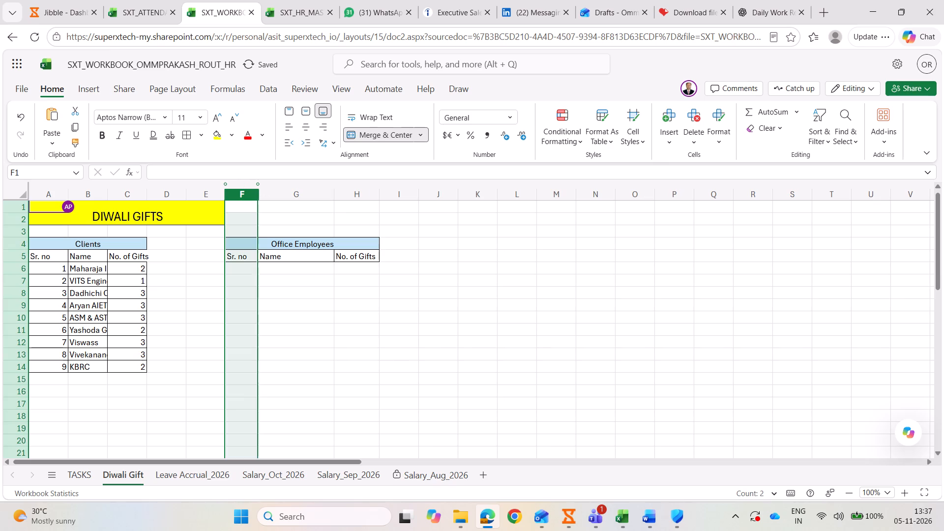
Widen the Clients Name column B until all client names fit inside it.
{"action": "left_click", "coordinate": [100, 198]}
{"action": "left_click_drag", "start_coordinate": [107, 195], "coordinate": [120, 195]}
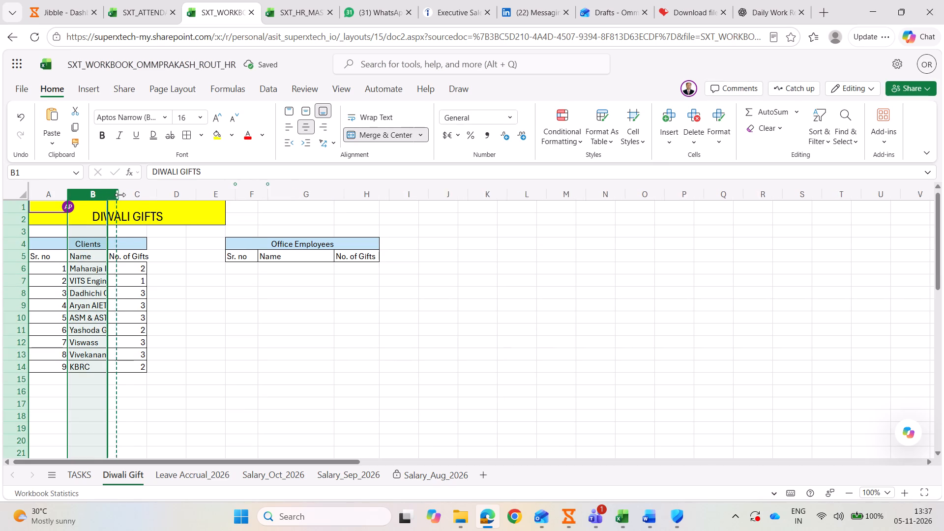
{"action": "left_click_drag", "start_coordinate": [120, 195], "coordinate": [130, 195]}
{"action": "left_click_drag", "start_coordinate": [130, 195], "coordinate": [163, 196]}
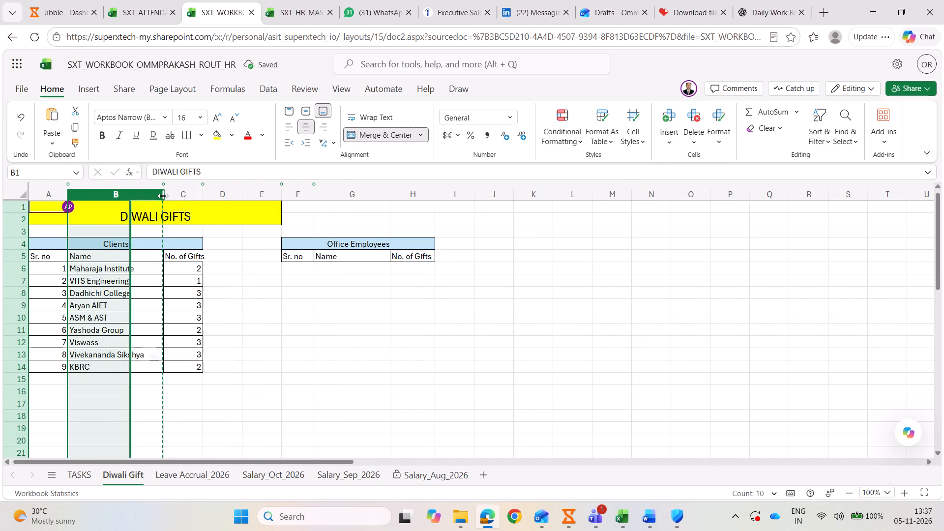
{"action": "left_click", "coordinate": [307, 304]}
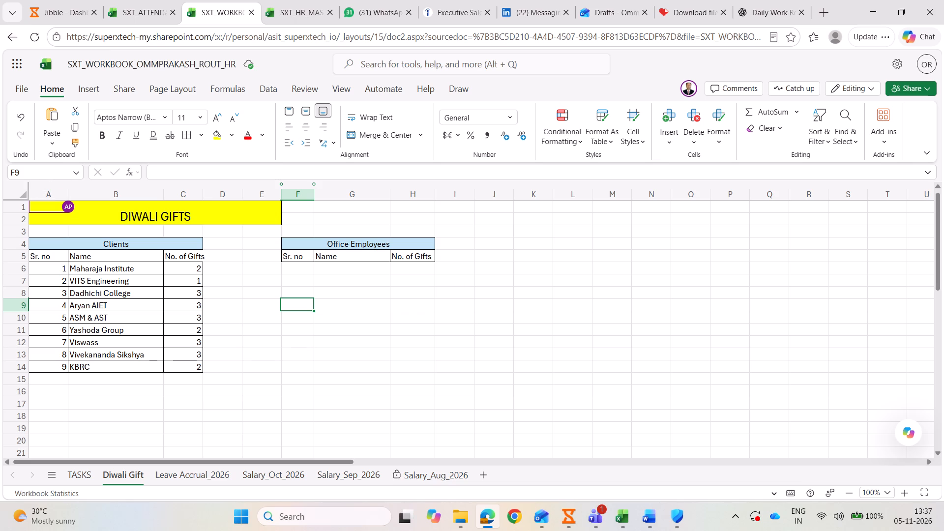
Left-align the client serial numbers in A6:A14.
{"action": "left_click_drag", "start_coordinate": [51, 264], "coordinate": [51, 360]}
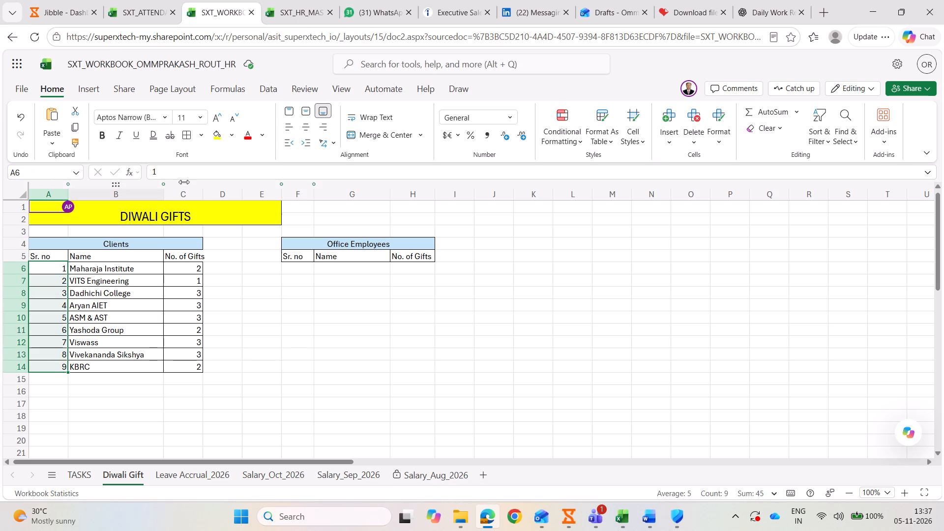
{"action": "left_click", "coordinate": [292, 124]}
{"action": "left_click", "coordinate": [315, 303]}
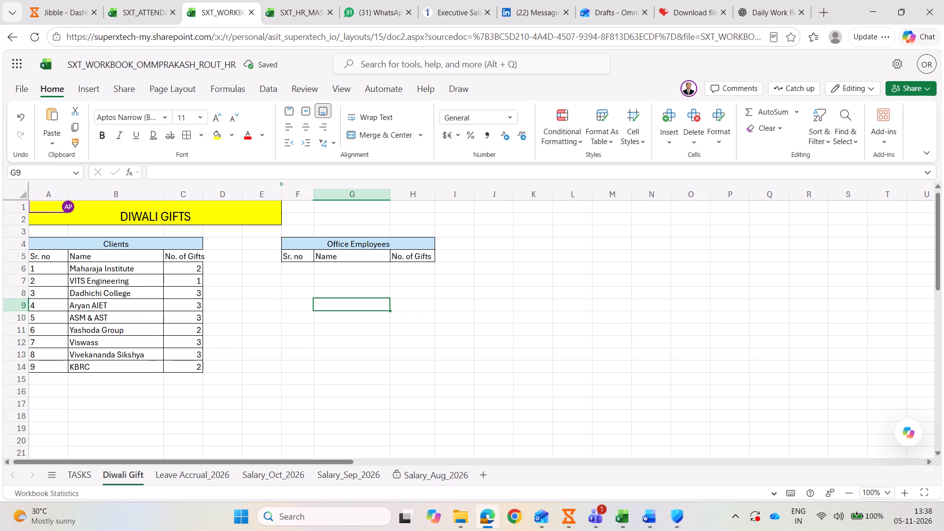
Center the client gift quantities in C6:C14.
{"action": "left_click_drag", "start_coordinate": [186, 271], "coordinate": [193, 368]}
{"action": "left_click", "coordinate": [307, 124]}
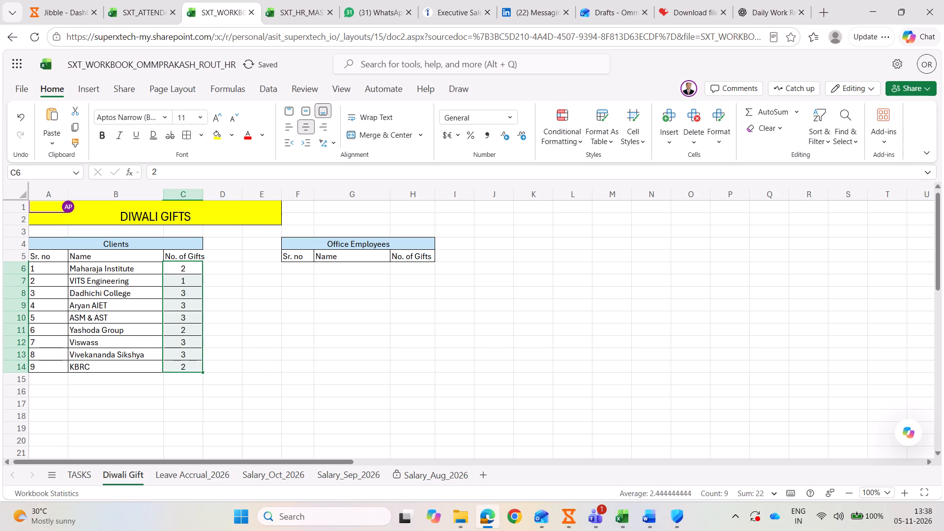
Apply all borders to the Clients No. of Gifts header cell C5.
{"action": "left_click", "coordinate": [193, 257]}
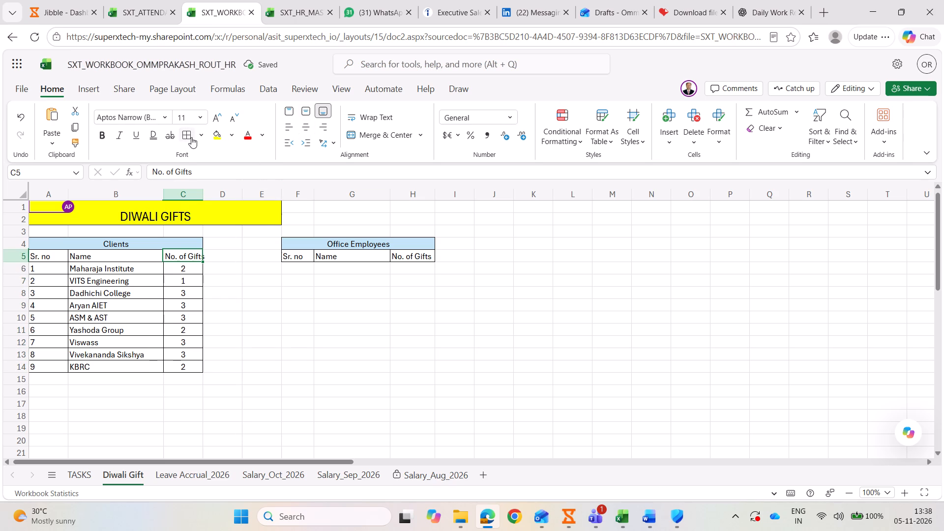
{"action": "left_click", "coordinate": [191, 137]}
Center the client serial numbers in A6:A14.
{"action": "left_click_drag", "start_coordinate": [52, 268], "coordinate": [42, 364]}
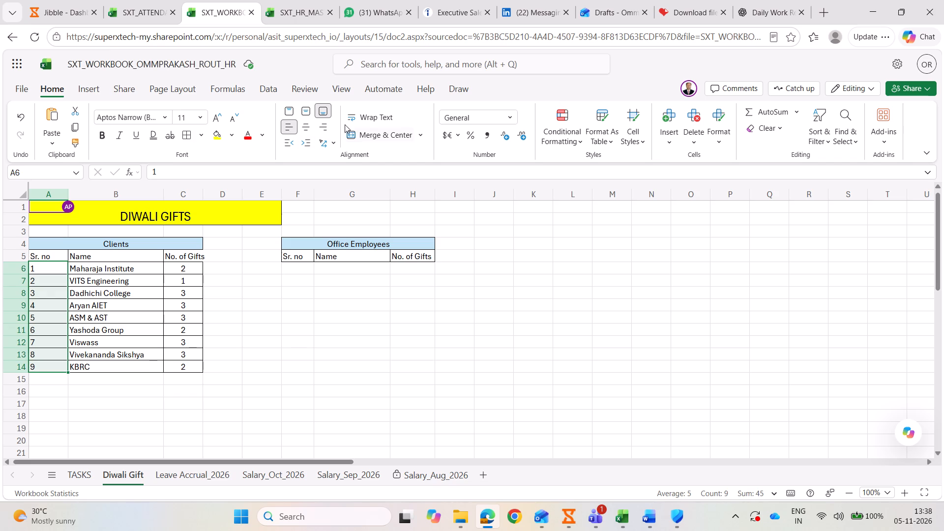
{"action": "left_click", "coordinate": [307, 126]}
{"action": "left_click", "coordinate": [304, 325]}
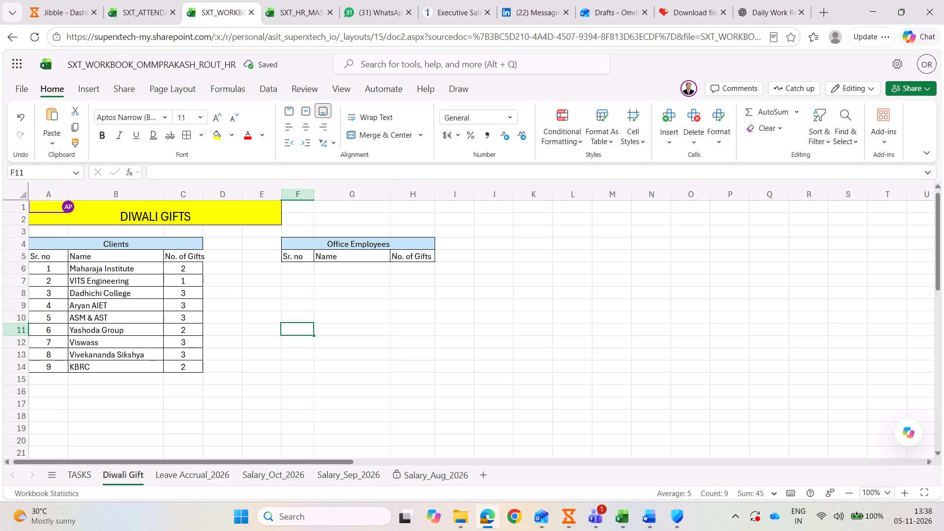
Enter Ashok Sir, Manoj Sir and Prasanta as the first office employee names in G6:G8.
{"action": "double_click", "coordinate": [359, 266]}
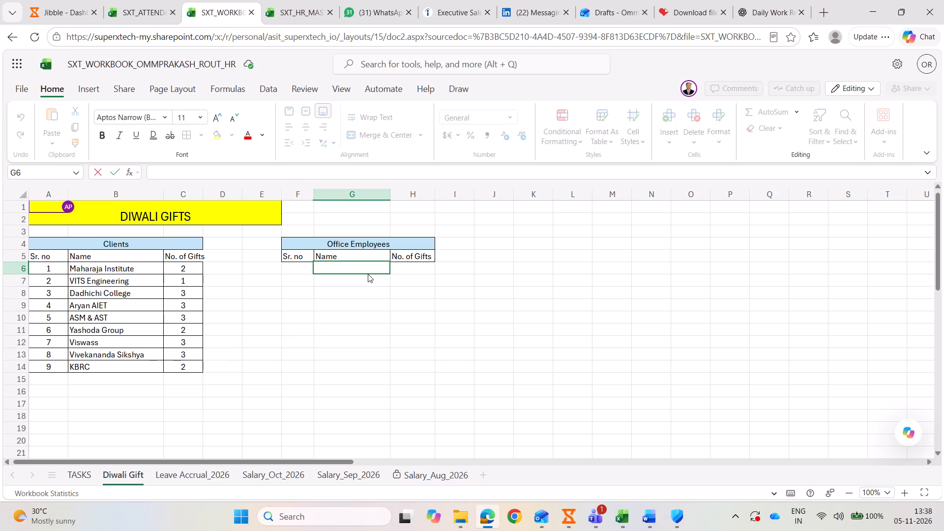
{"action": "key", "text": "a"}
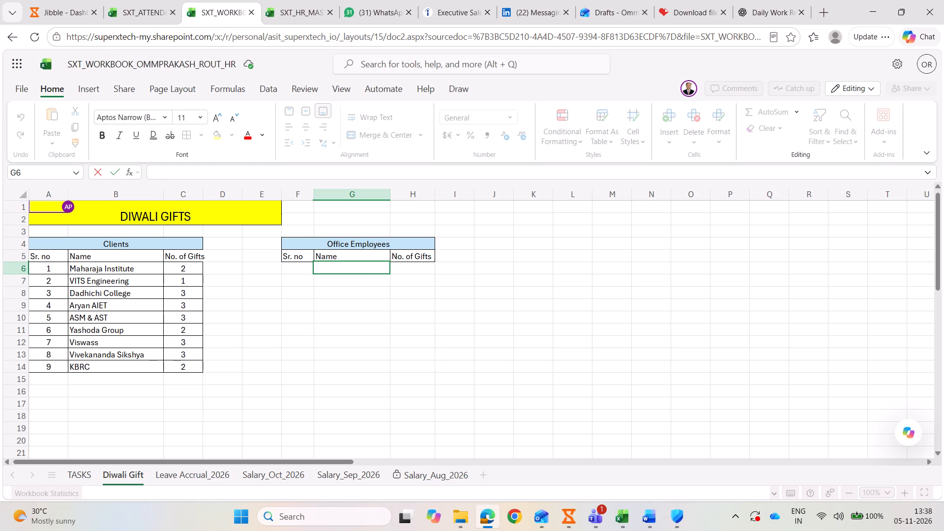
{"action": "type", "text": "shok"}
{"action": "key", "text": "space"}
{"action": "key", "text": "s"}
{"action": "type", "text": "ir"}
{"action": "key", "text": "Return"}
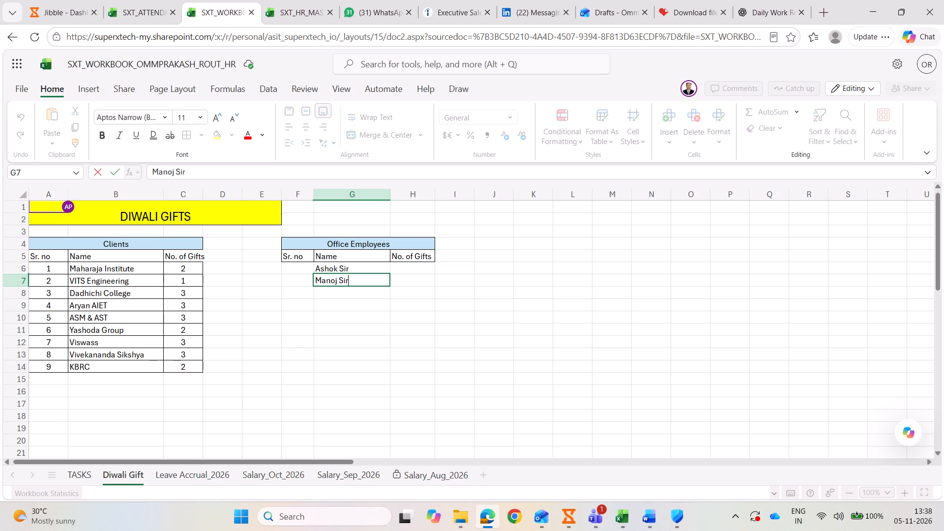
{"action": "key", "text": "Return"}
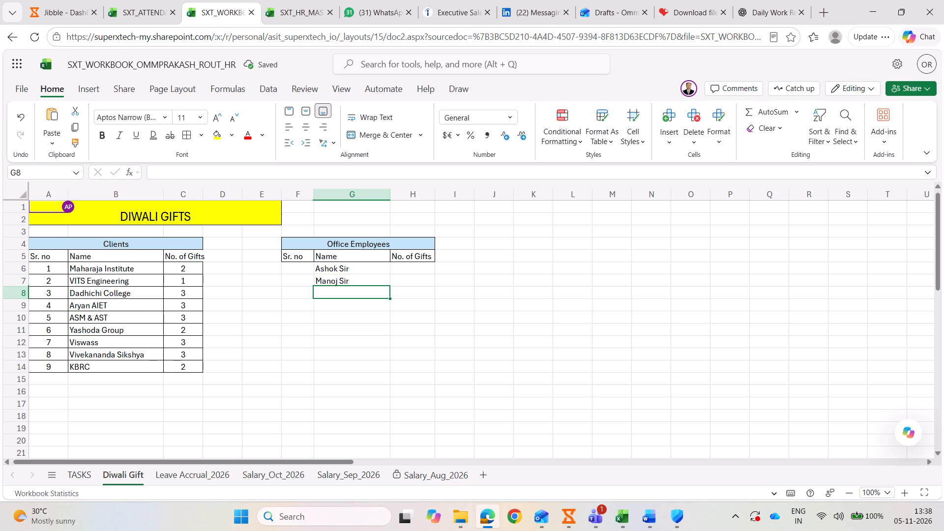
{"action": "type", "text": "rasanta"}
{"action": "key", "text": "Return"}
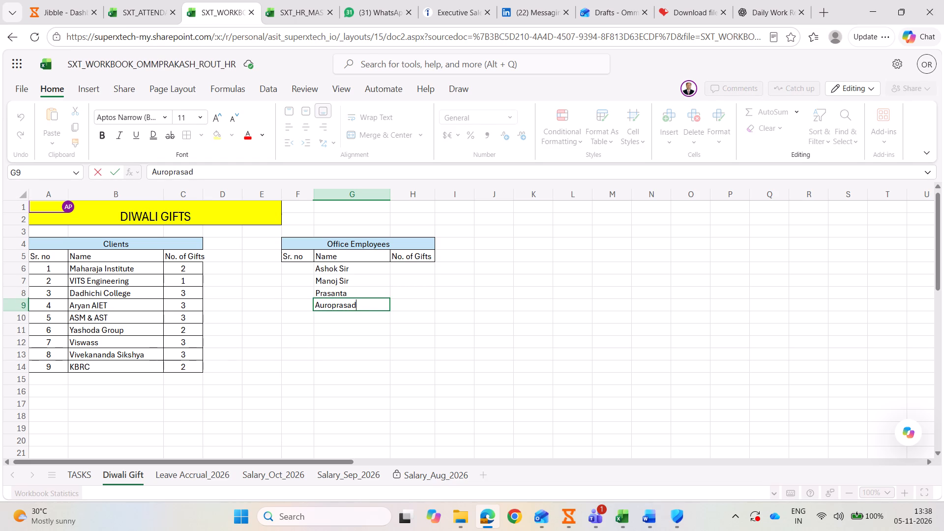
Add the office employees Auroprasad, Umashankar, Ditikrushna, Satyanshu, Soubhagya, Nibedita and Santosh in G9:G15.
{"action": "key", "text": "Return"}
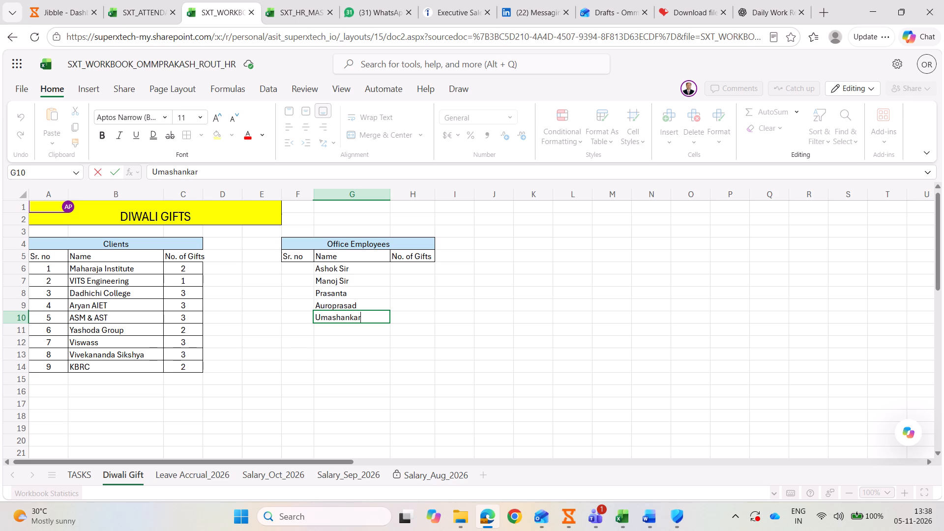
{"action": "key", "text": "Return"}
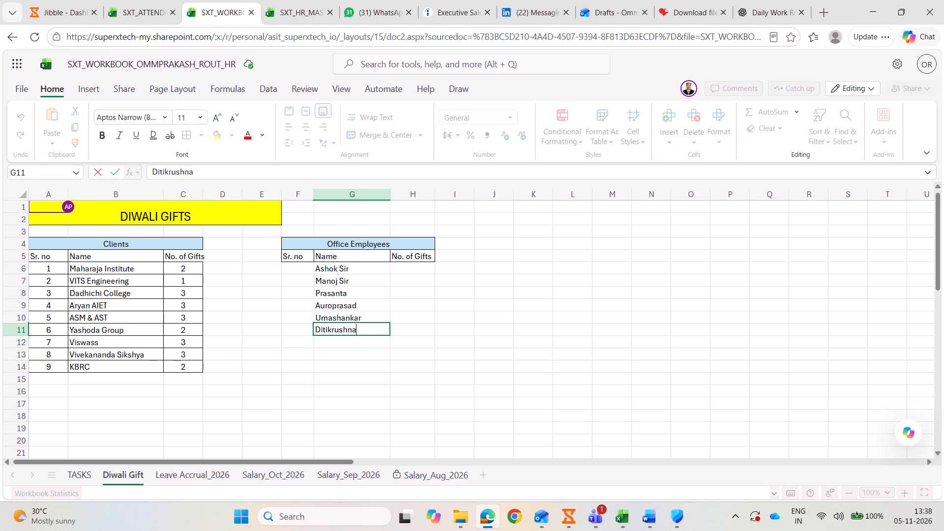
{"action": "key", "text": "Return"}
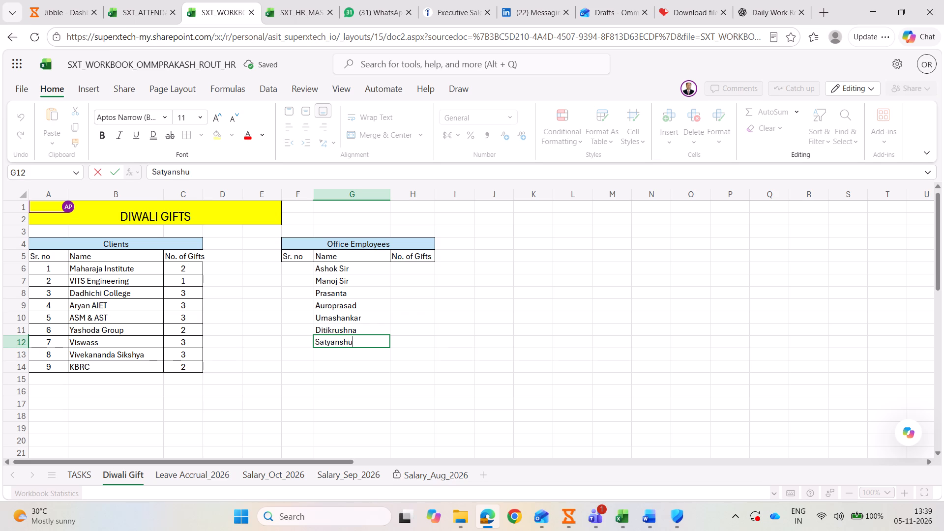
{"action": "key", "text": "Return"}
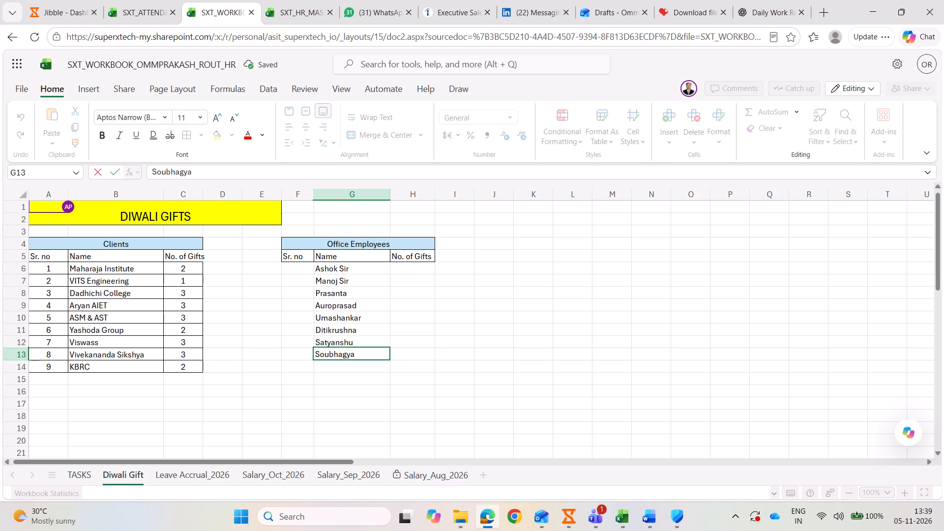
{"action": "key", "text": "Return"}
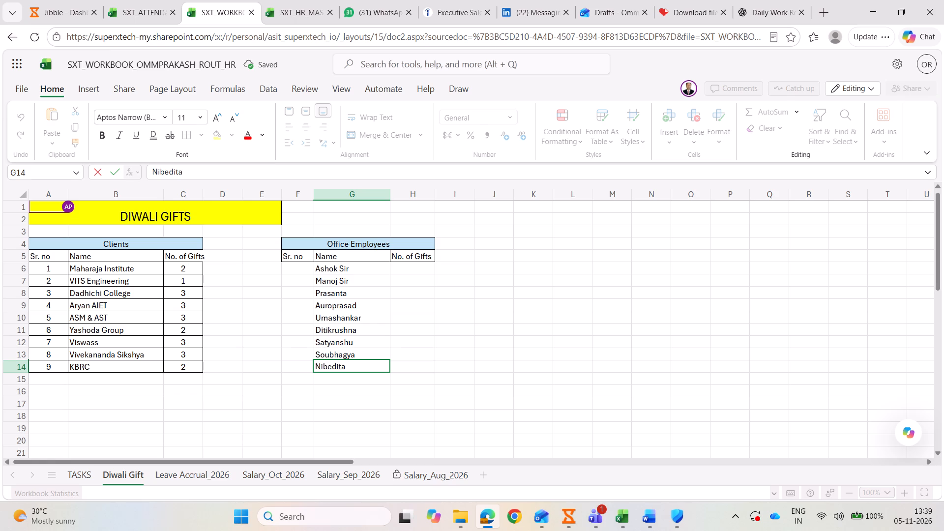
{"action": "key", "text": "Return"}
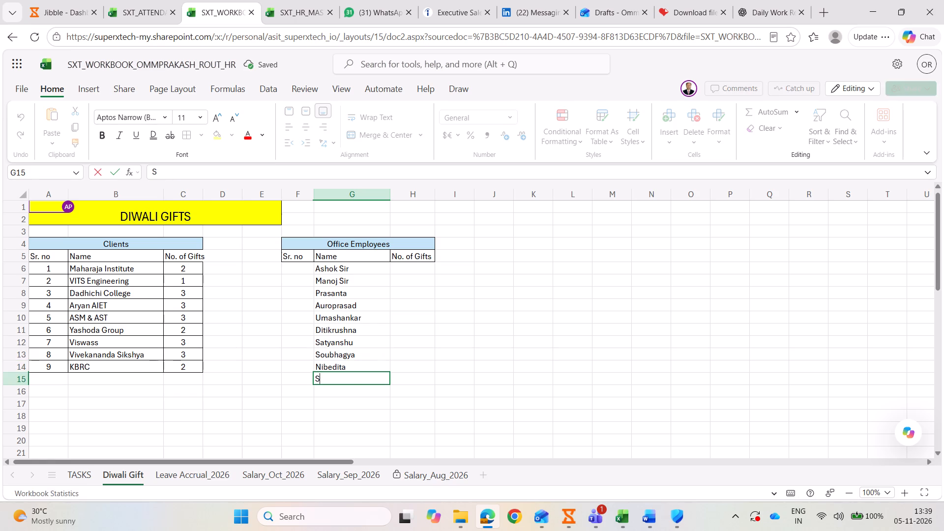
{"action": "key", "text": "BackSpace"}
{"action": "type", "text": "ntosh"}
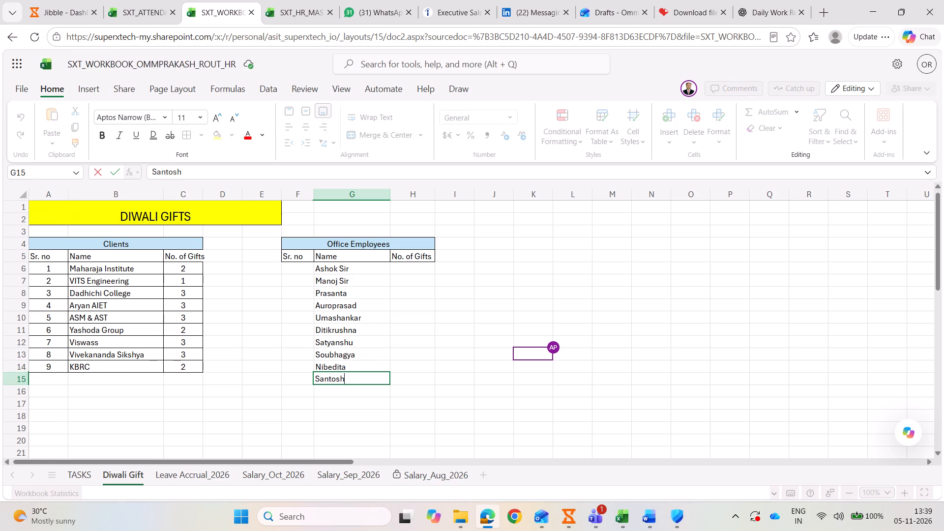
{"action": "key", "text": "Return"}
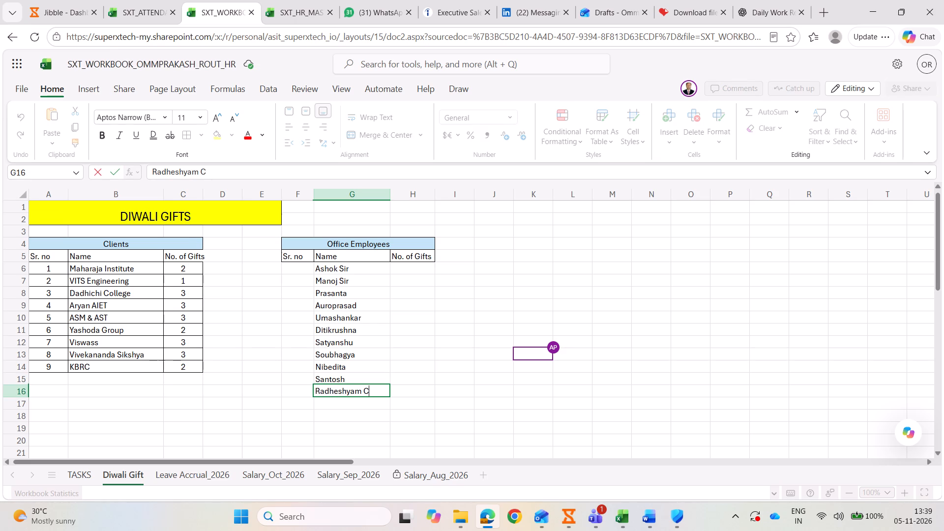
Enter the full names of the next three office employees in G16:G18.
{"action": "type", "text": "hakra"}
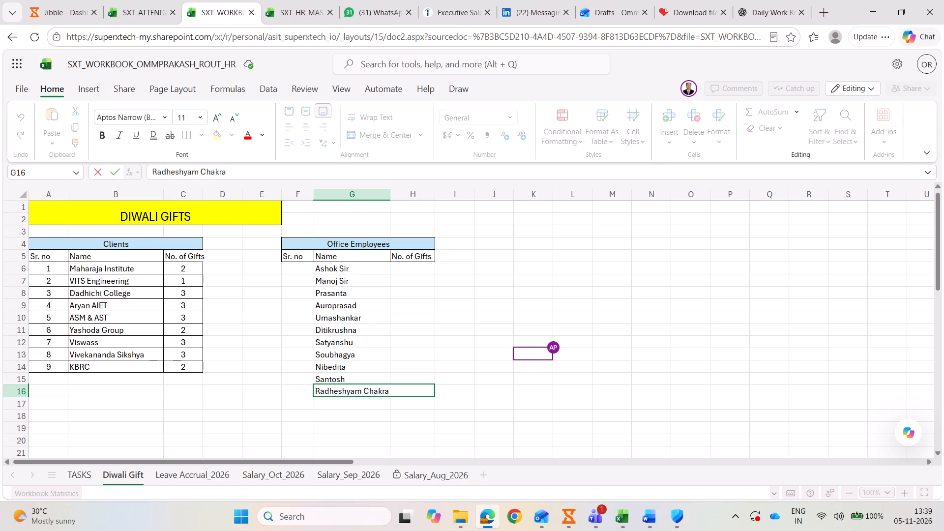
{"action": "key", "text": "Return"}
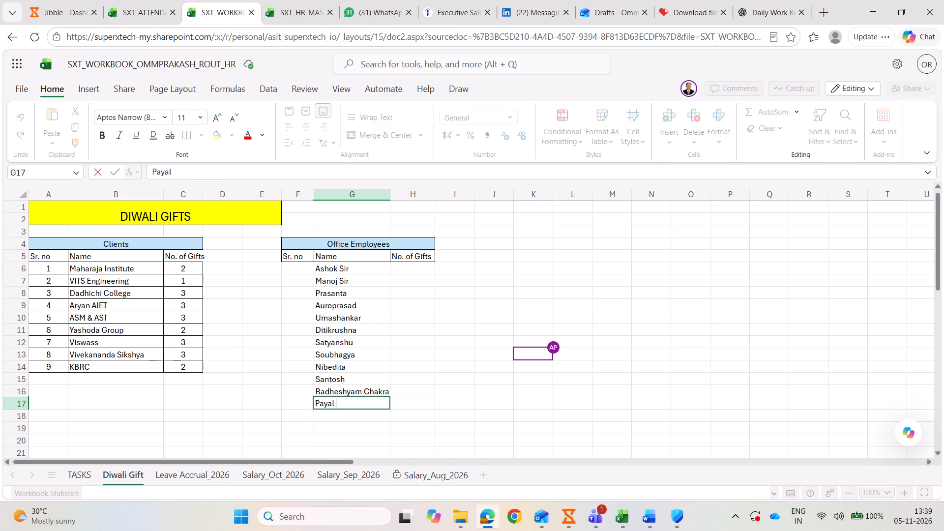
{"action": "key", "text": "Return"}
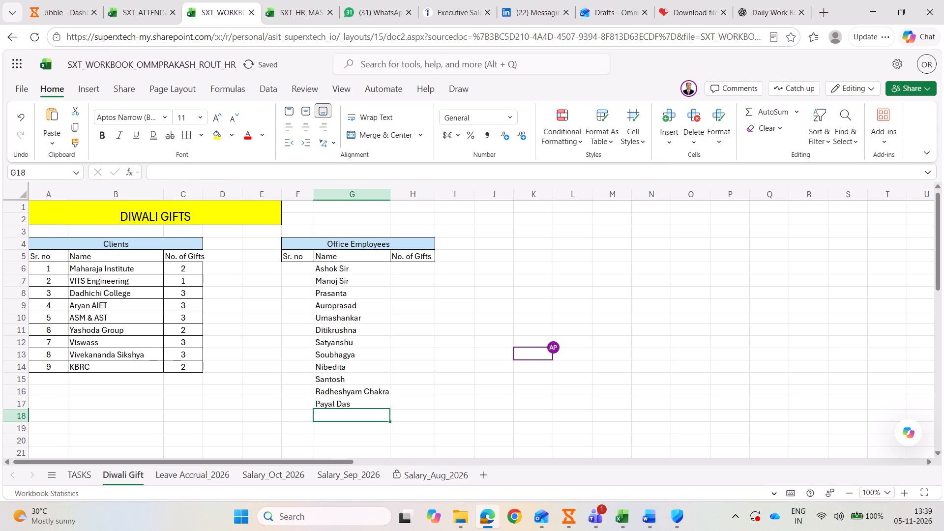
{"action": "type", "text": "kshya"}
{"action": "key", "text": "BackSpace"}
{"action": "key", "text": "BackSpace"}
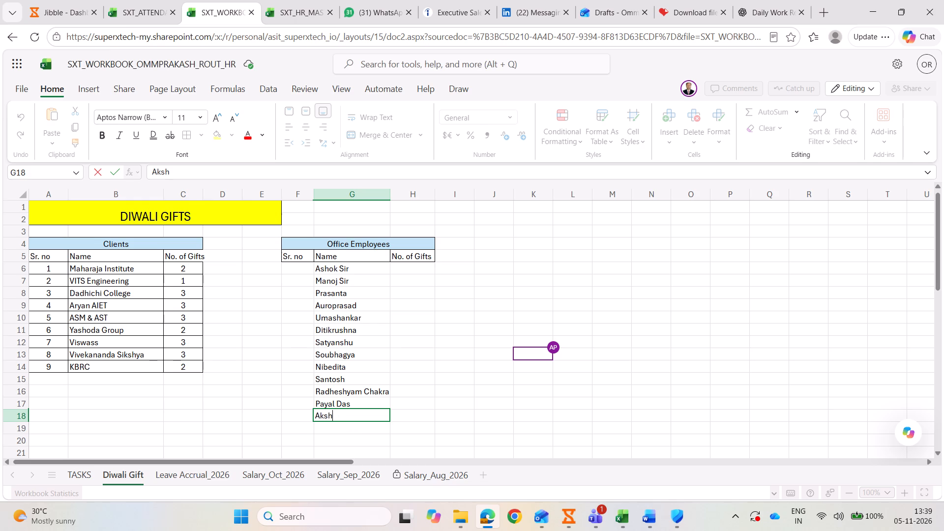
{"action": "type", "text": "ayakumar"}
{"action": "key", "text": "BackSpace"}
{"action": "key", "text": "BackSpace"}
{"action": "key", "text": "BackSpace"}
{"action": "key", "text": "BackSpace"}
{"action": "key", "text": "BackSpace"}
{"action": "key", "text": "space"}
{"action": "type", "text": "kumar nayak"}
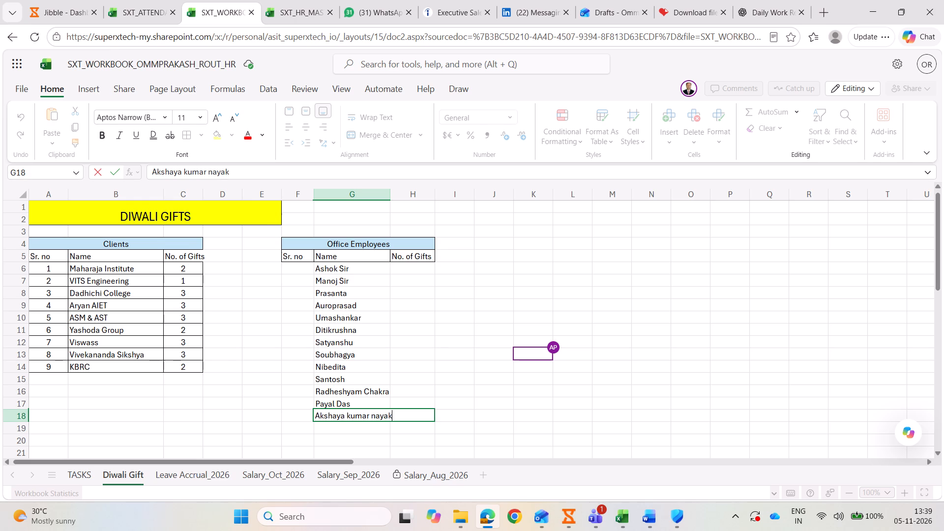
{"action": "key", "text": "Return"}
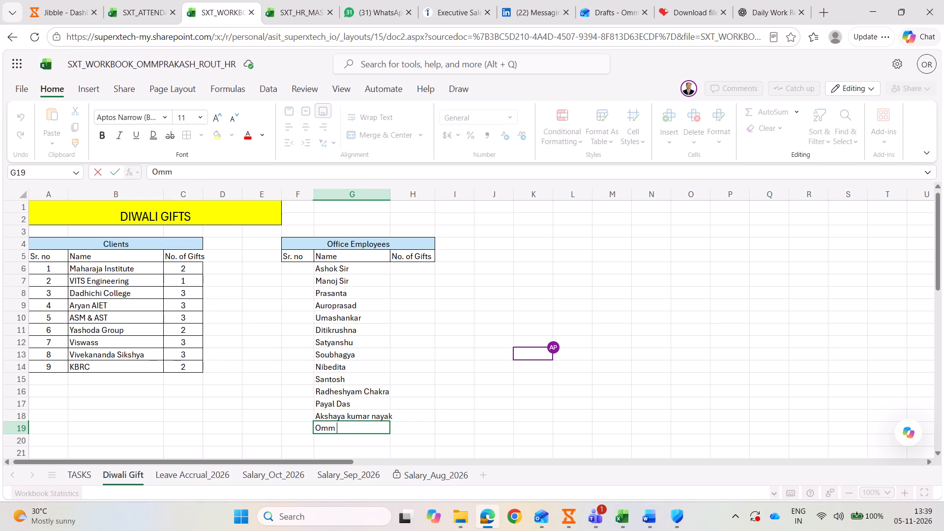
Complete the office employee list with one full name in G19, Ramkrushna in G20 and Sasmita in G21.
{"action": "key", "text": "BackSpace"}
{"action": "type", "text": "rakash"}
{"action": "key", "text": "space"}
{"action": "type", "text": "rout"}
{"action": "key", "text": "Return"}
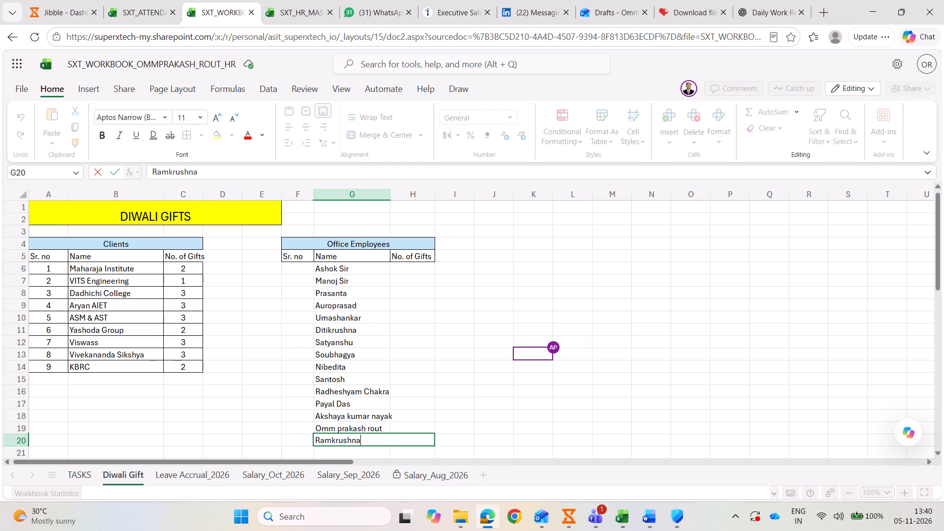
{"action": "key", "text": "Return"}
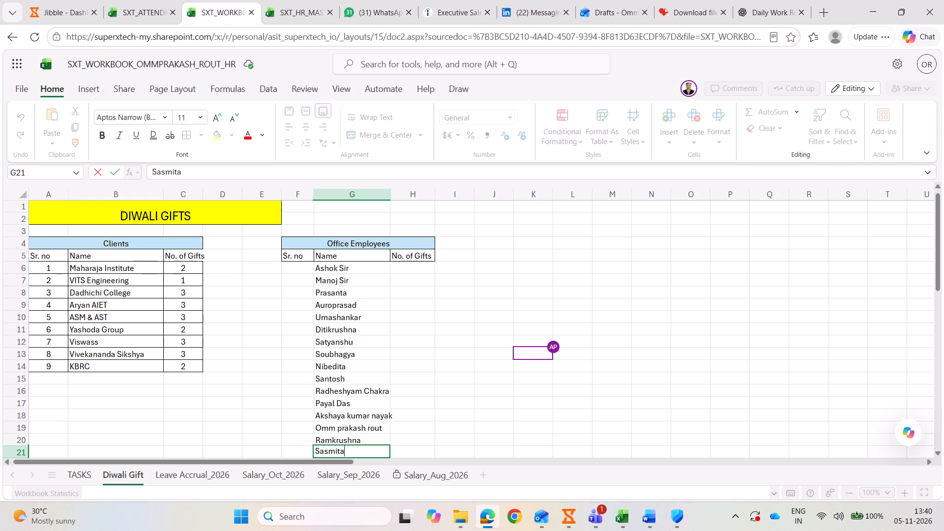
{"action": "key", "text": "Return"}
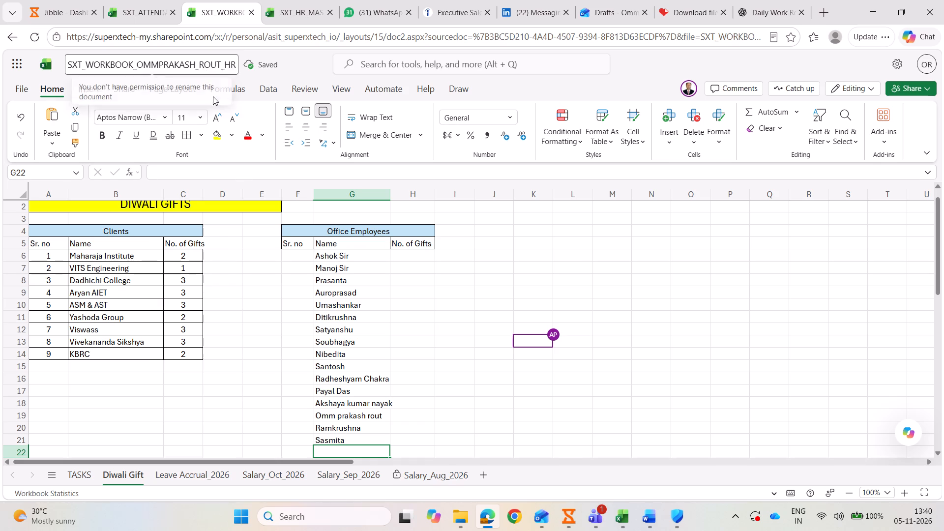
Widen column G so the longest office employee name fits.
{"action": "scroll", "coordinate": [314, 258], "scroll_direction": "down", "scroll_amount": 3}
{"action": "scroll", "coordinate": [421, 361], "scroll_direction": "down", "scroll_amount": 1}
{"action": "double_click", "coordinate": [421, 361]}
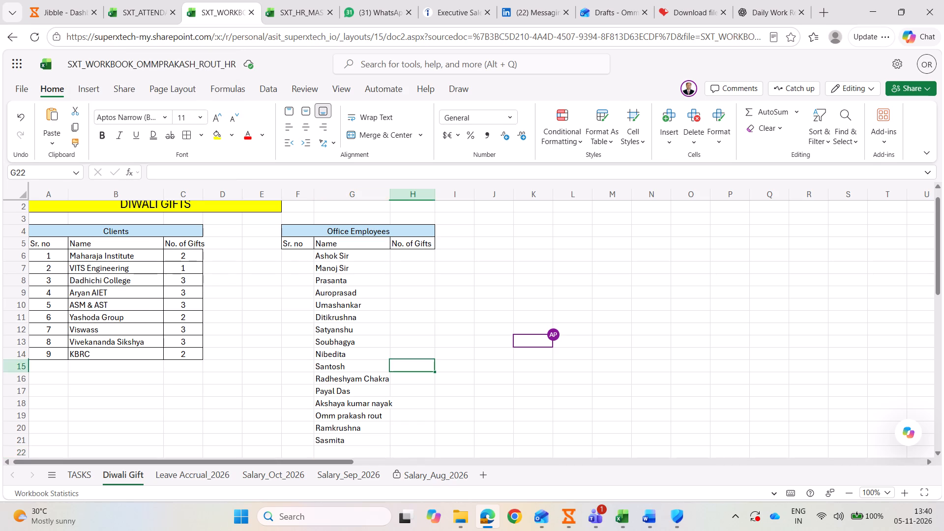
{"action": "scroll", "coordinate": [421, 361], "scroll_direction": "down", "scroll_amount": 2}
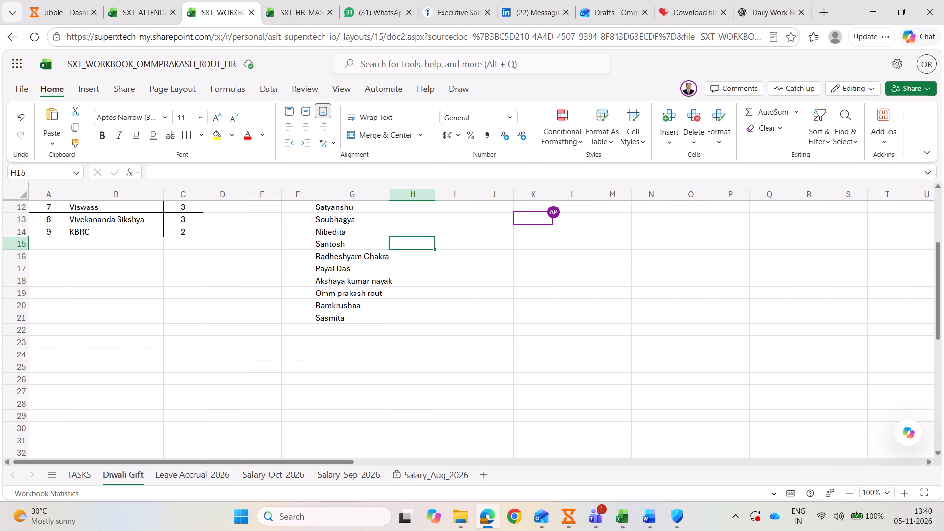
{"action": "scroll", "coordinate": [372, 304], "scroll_direction": "up", "scroll_amount": 3}
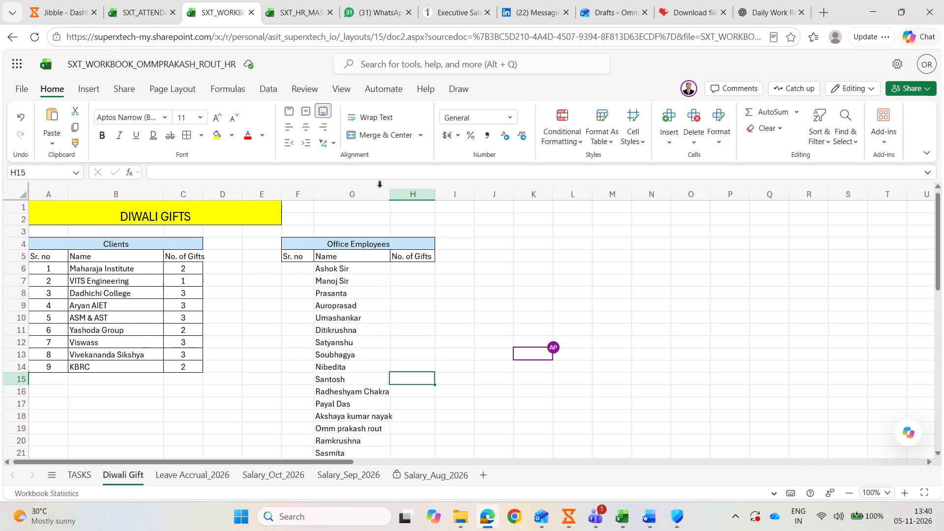
{"action": "left_click_drag", "start_coordinate": [388, 196], "coordinate": [399, 196]}
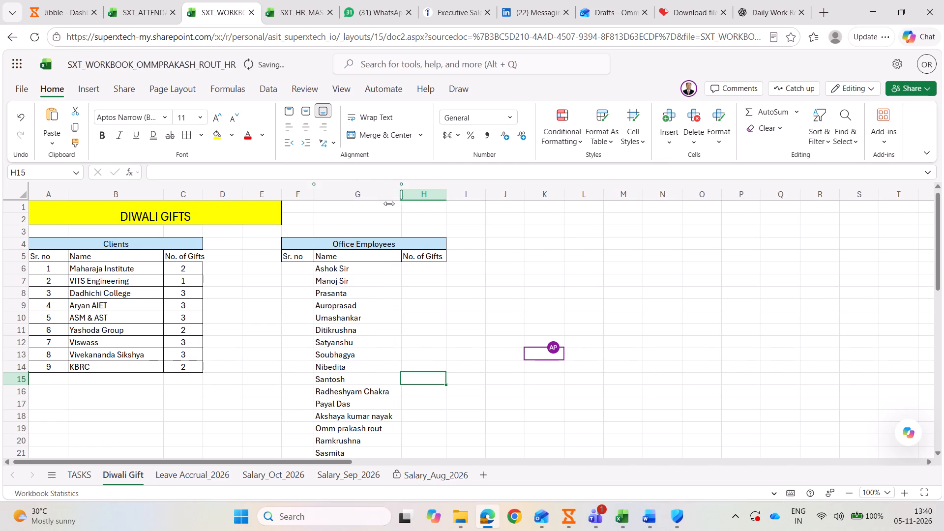
Copy the client serial numbers 1 to 9 from A6:A14 into the Office Employees Sr. no column, F6:F14.
{"action": "left_click_drag", "start_coordinate": [46, 271], "coordinate": [43, 292]}
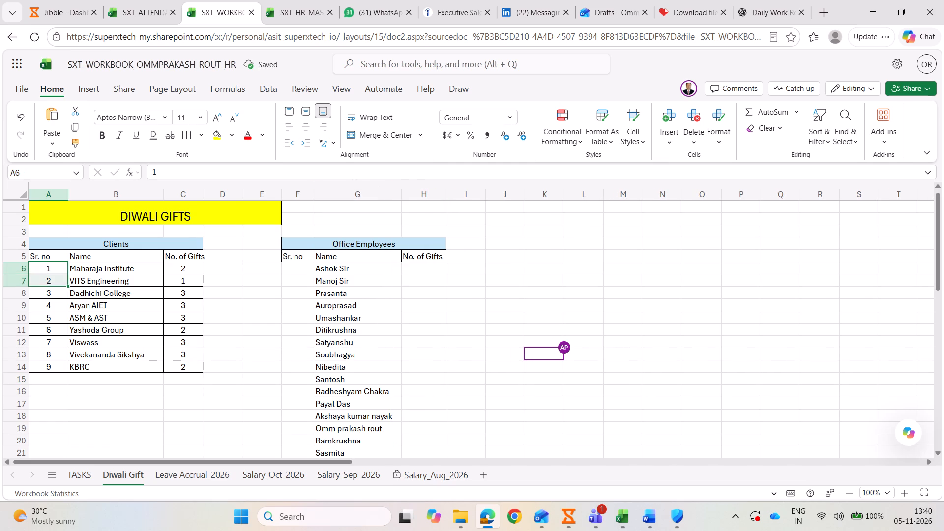
{"action": "left_click_drag", "start_coordinate": [43, 292], "coordinate": [45, 368]}
{"action": "key", "text": "ctrl+c"}
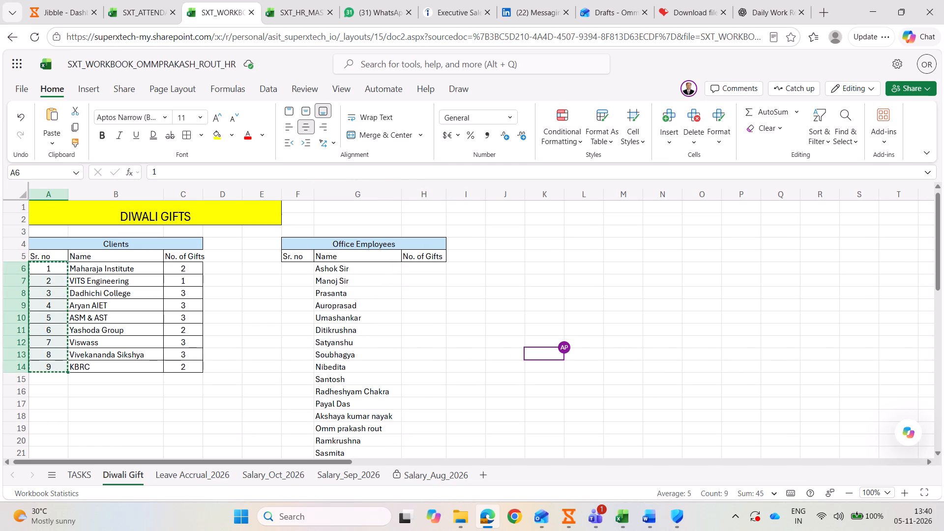
{"action": "left_click", "coordinate": [294, 268]}
{"action": "key", "text": "ctrl+v"}
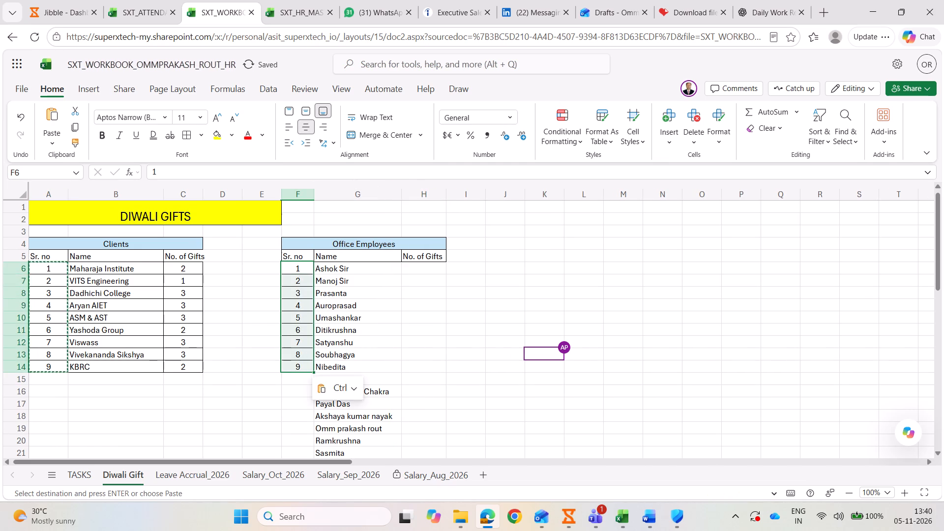
{"action": "scroll", "coordinate": [270, 363], "scroll_direction": "down", "scroll_amount": 2}
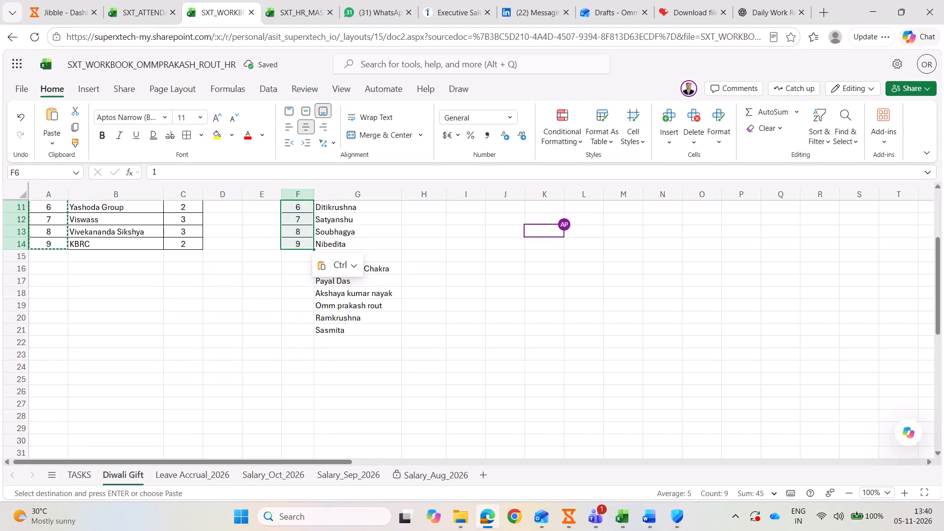
Extend the Office Employees serial numbers from 10 to 16 down F15:F21.
{"action": "left_click_drag", "start_coordinate": [314, 250], "coordinate": [309, 324]}
Add the employee Puspa in G22 with serial number 17 in F22.
{"action": "double_click", "coordinate": [358, 344]}
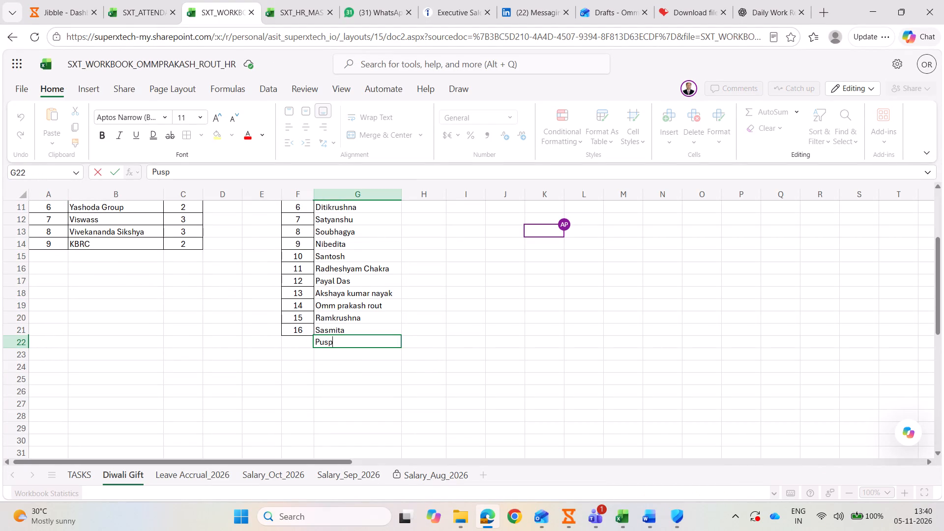
{"action": "left_click", "coordinate": [293, 342]}
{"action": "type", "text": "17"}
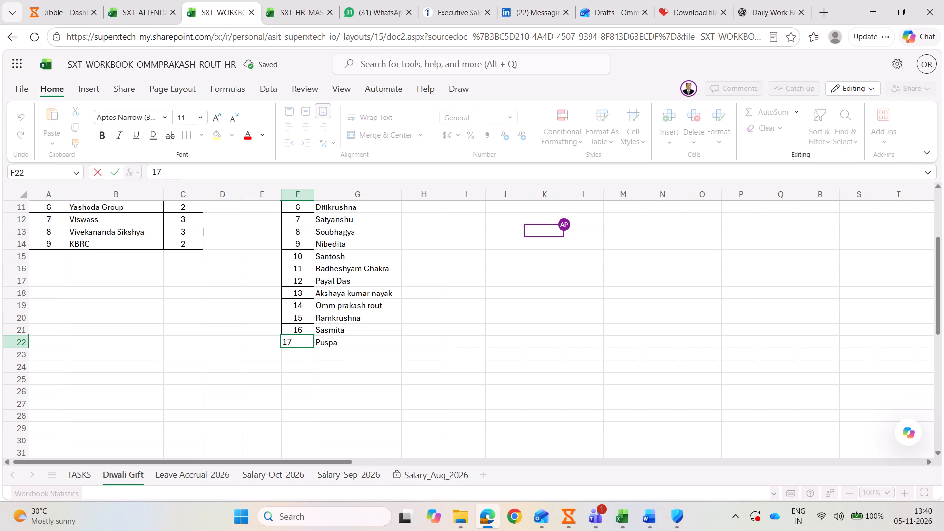
{"action": "left_click", "coordinate": [450, 363]}
Apply all borders to the Office Employees table range F5:H22.
{"action": "scroll", "coordinate": [203, 352], "scroll_direction": "up", "scroll_amount": 3}
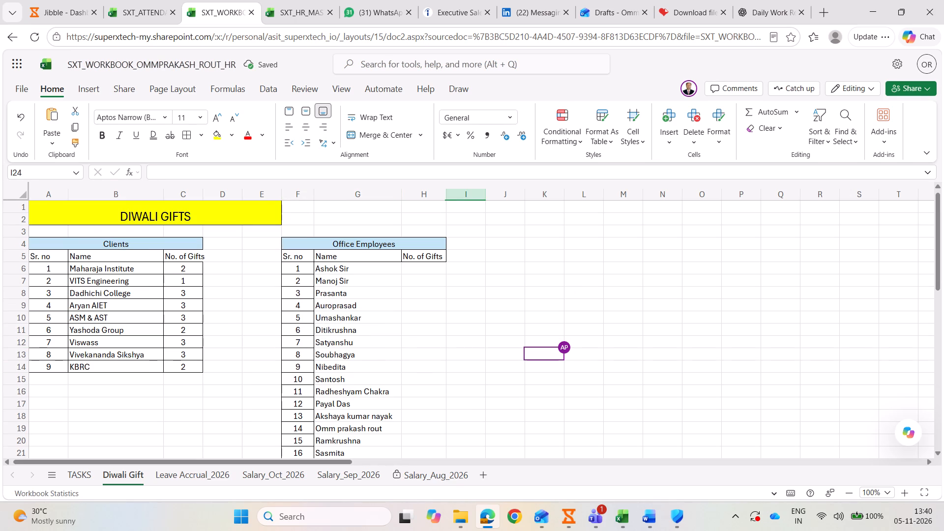
{"action": "left_click_drag", "start_coordinate": [293, 260], "coordinate": [411, 408]}
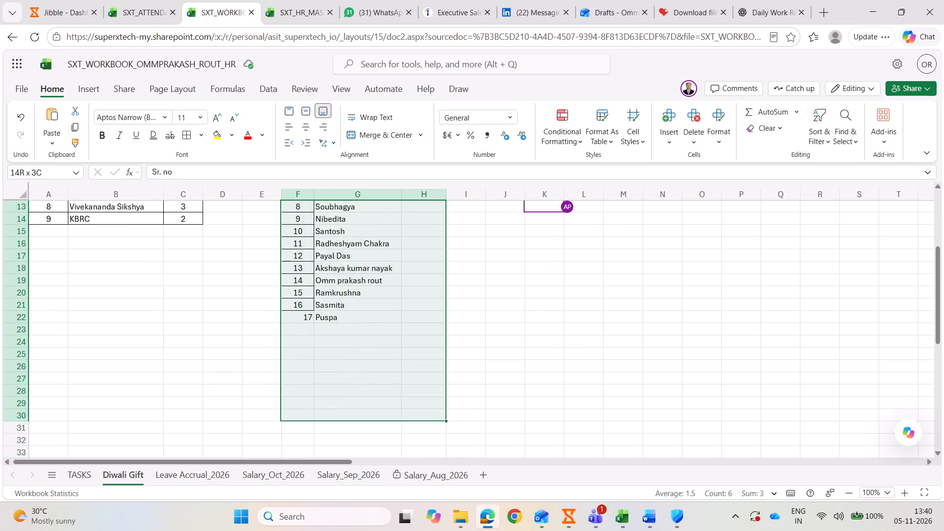
{"action": "left_click_drag", "start_coordinate": [411, 408], "coordinate": [415, 320]}
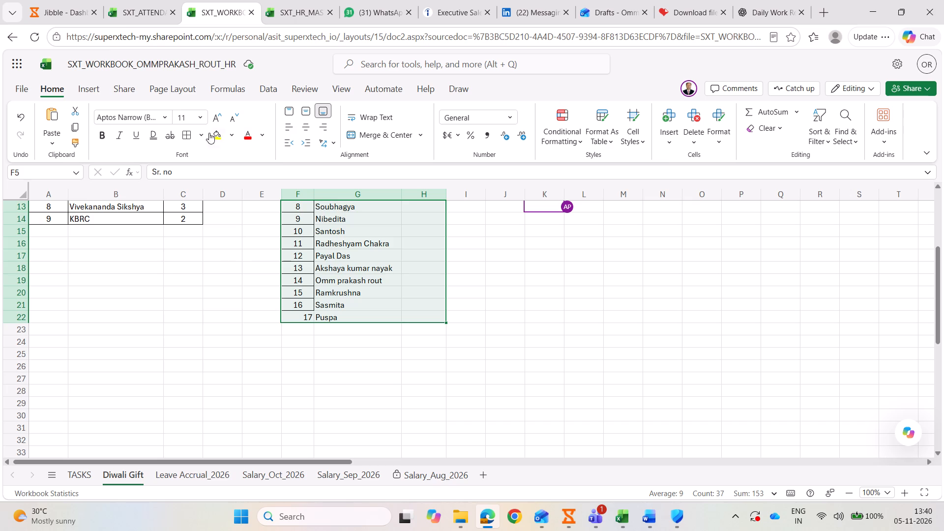
{"action": "left_click", "coordinate": [179, 133]}
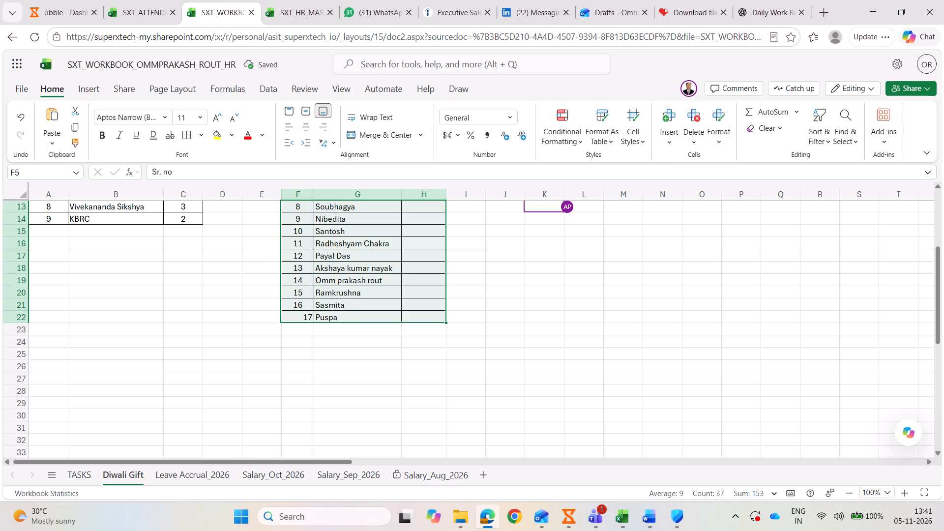
Center the serial number 17 in F22 horizontally.
{"action": "left_click", "coordinate": [298, 318]}
{"action": "left_click", "coordinate": [304, 125]}
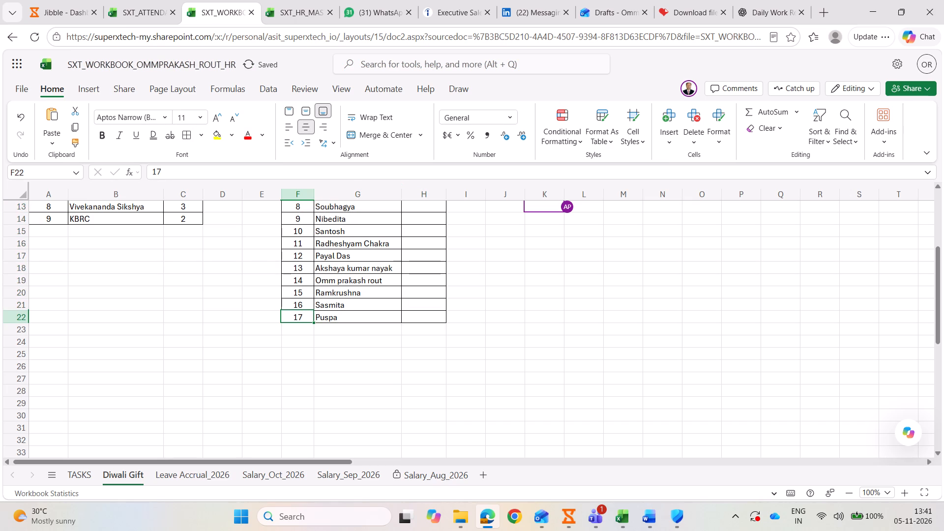
Enter 1 as the first office employee's number of gifts in H6 and center it horizontally.
{"action": "scroll", "coordinate": [389, 370], "scroll_direction": "up", "scroll_amount": 5}
{"action": "left_click", "coordinate": [430, 268]}
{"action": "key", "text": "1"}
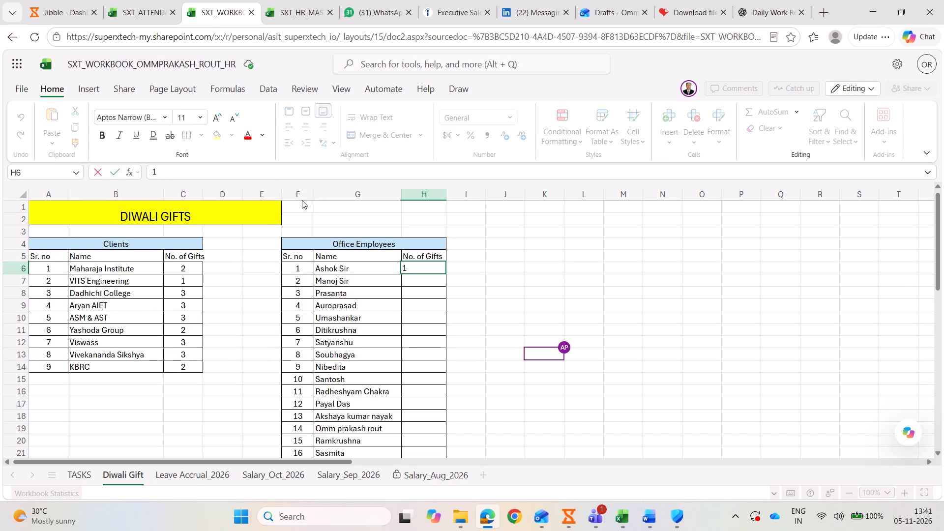
{"action": "left_click", "coordinate": [304, 218]}
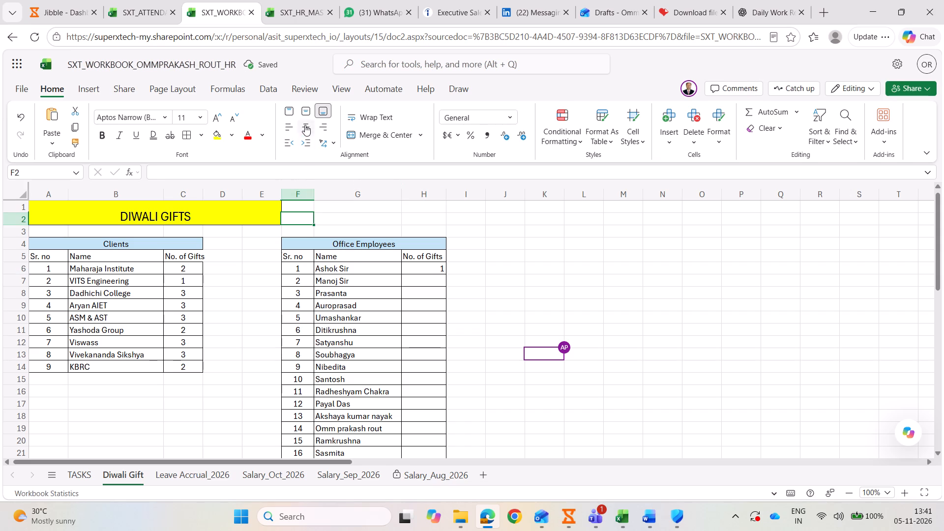
{"action": "left_click", "coordinate": [305, 125]}
{"action": "left_click", "coordinate": [425, 267]}
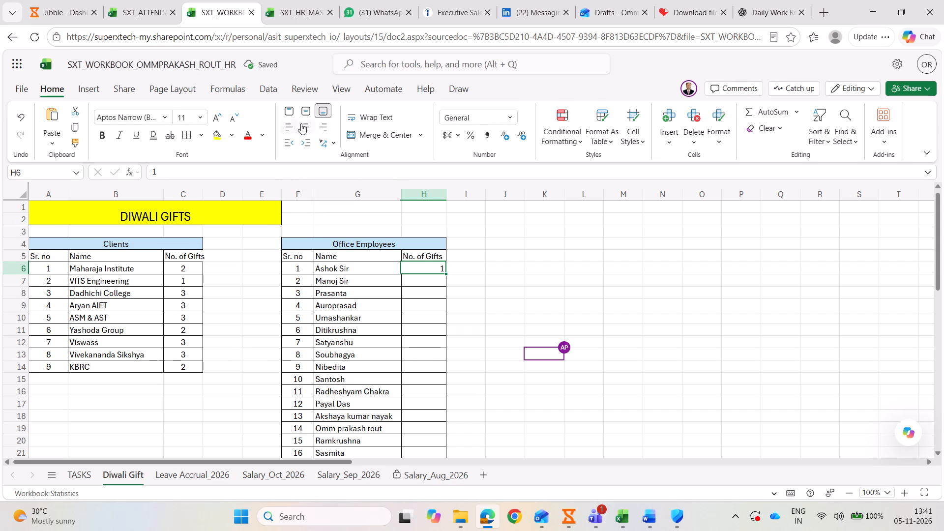
{"action": "left_click", "coordinate": [301, 123]}
Fill the gift quantity 1 from H6 down to H22 for all office employees.
{"action": "left_click_drag", "start_coordinate": [447, 274], "coordinate": [447, 276]}
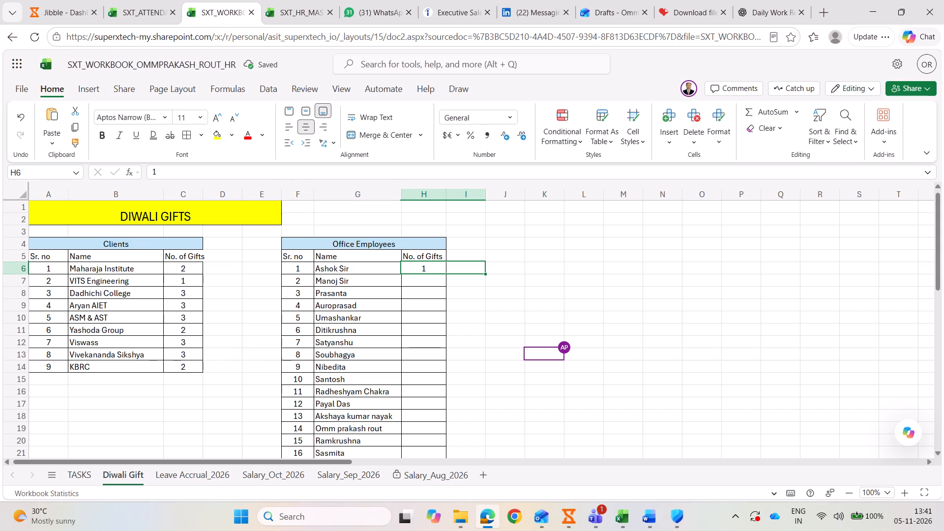
{"action": "left_click_drag", "start_coordinate": [447, 276], "coordinate": [442, 284]}
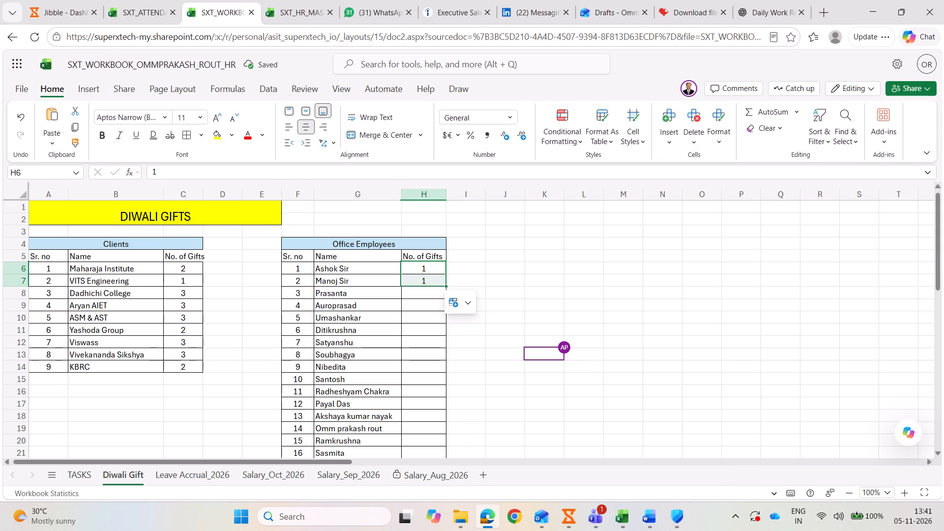
{"action": "left_click_drag", "start_coordinate": [446, 286], "coordinate": [429, 461]}
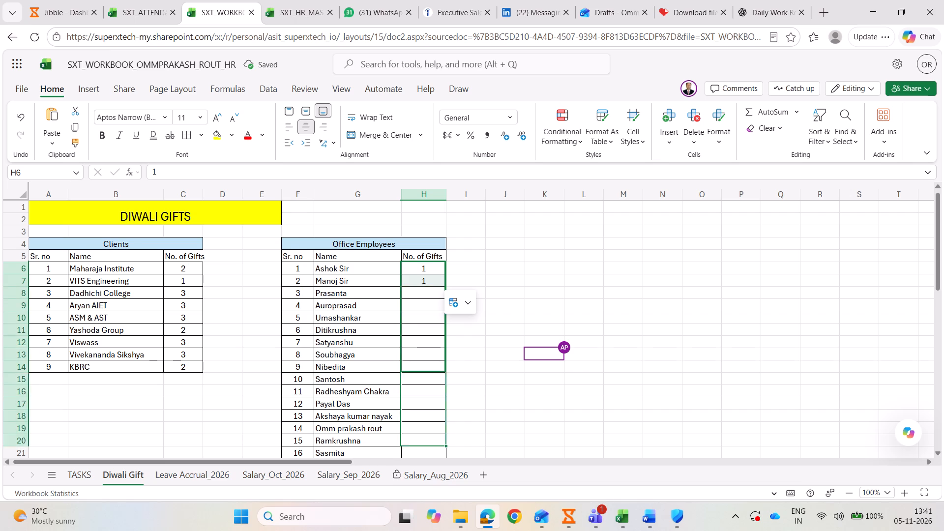
{"action": "left_click_drag", "start_coordinate": [429, 461], "coordinate": [430, 374]}
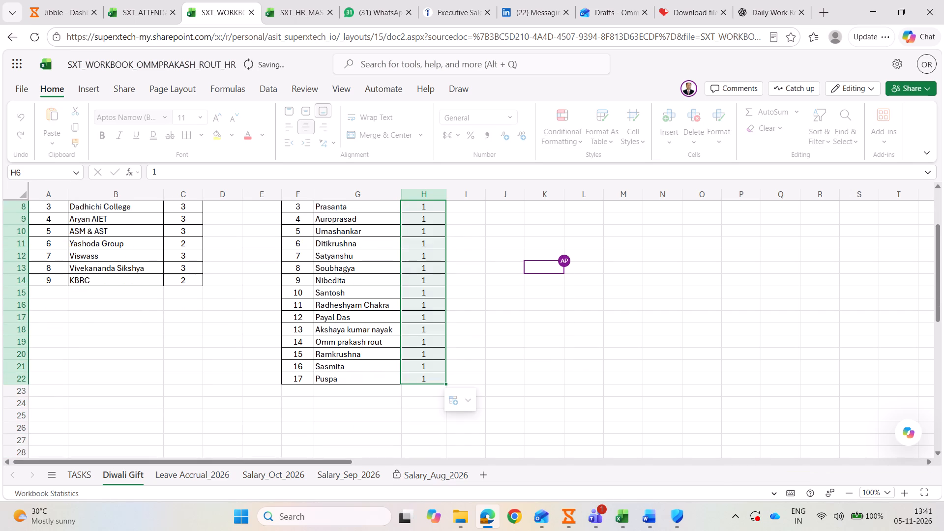
{"action": "left_click", "coordinate": [530, 367]}
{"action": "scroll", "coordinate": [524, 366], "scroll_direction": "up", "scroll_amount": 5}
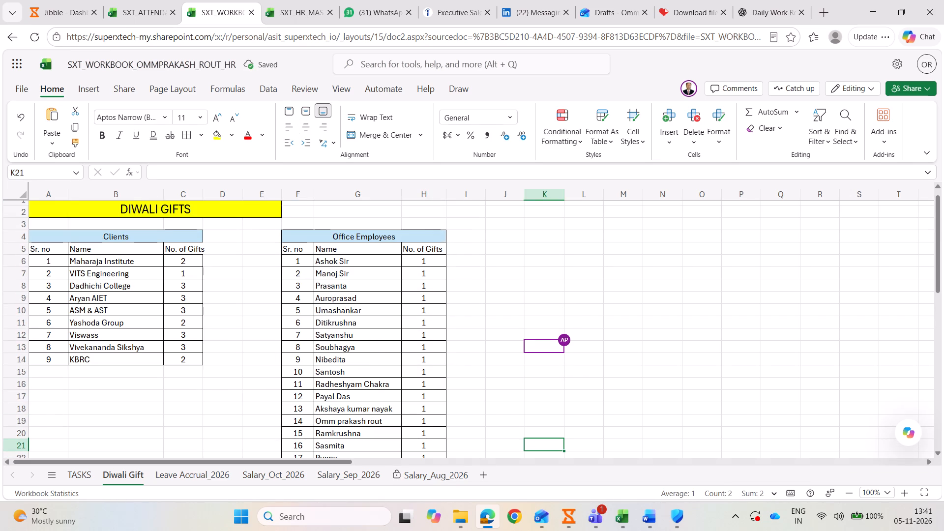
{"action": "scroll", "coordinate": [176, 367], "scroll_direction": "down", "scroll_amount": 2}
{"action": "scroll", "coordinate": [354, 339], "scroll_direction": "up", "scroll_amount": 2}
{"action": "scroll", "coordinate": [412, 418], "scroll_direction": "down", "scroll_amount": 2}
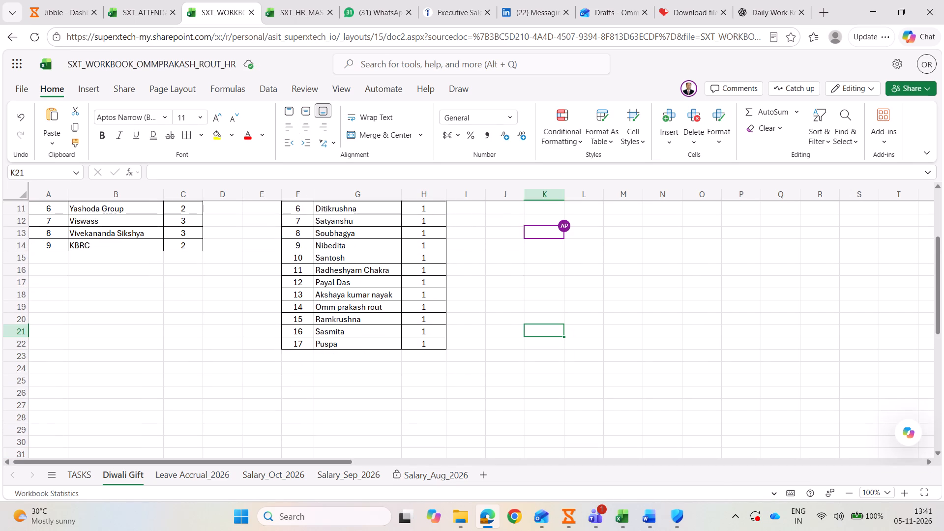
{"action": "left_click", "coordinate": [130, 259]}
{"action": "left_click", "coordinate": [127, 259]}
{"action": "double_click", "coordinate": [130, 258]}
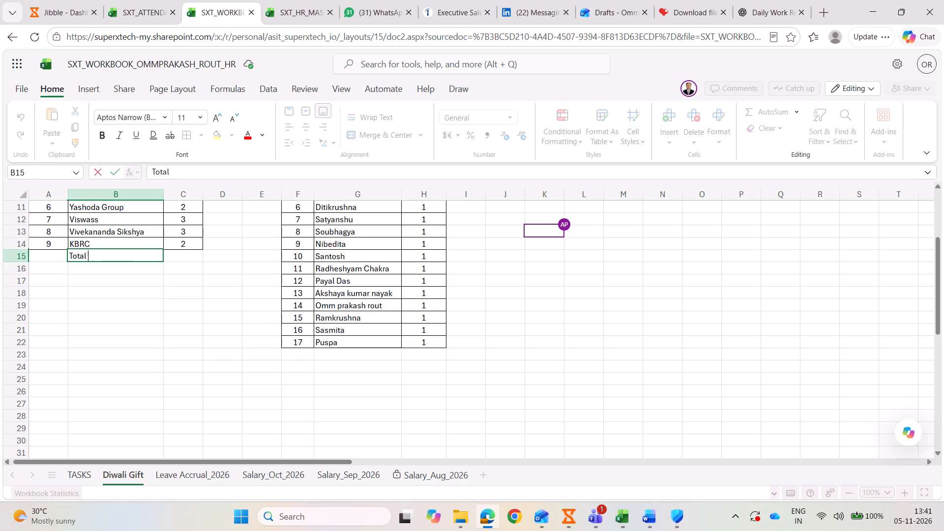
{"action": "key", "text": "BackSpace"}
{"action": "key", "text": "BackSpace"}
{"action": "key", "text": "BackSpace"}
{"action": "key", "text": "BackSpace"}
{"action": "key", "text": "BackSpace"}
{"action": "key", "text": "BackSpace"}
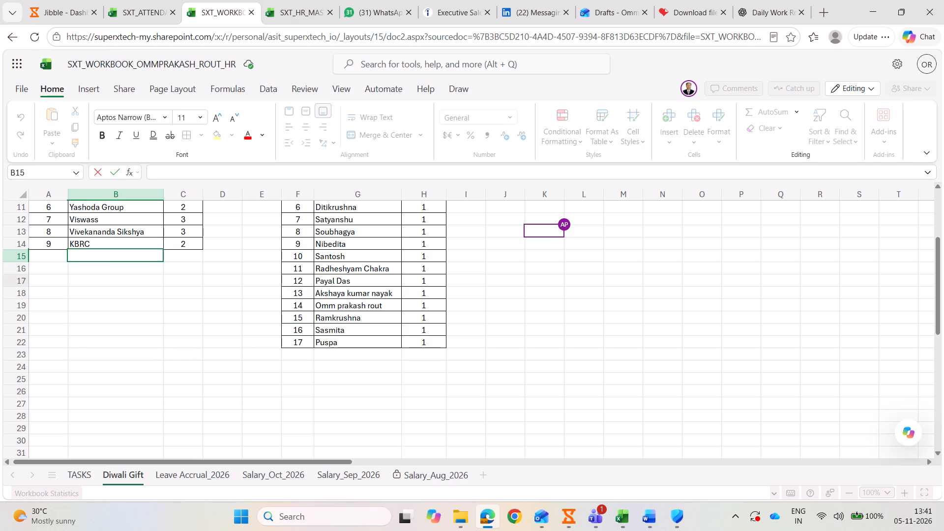
Enter the label Total Gifts in B16, below the Clients table.
{"action": "double_click", "coordinate": [104, 269]}
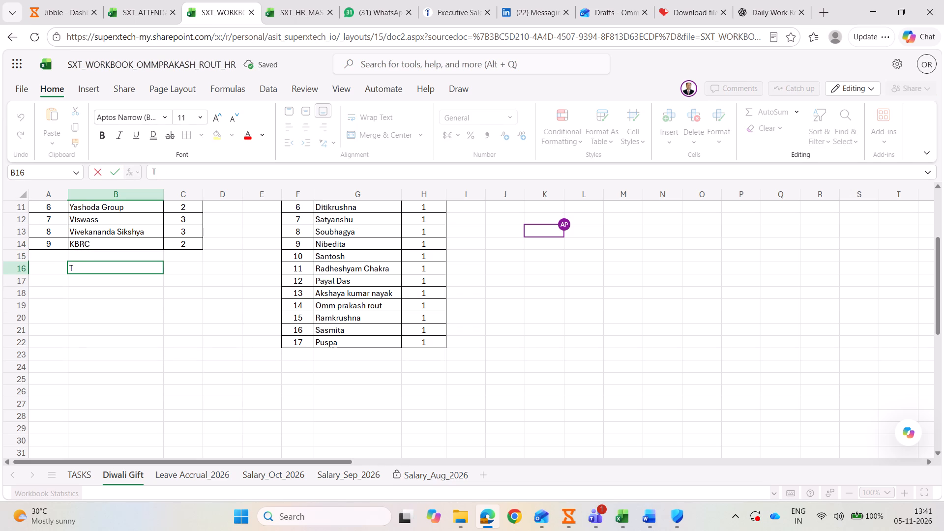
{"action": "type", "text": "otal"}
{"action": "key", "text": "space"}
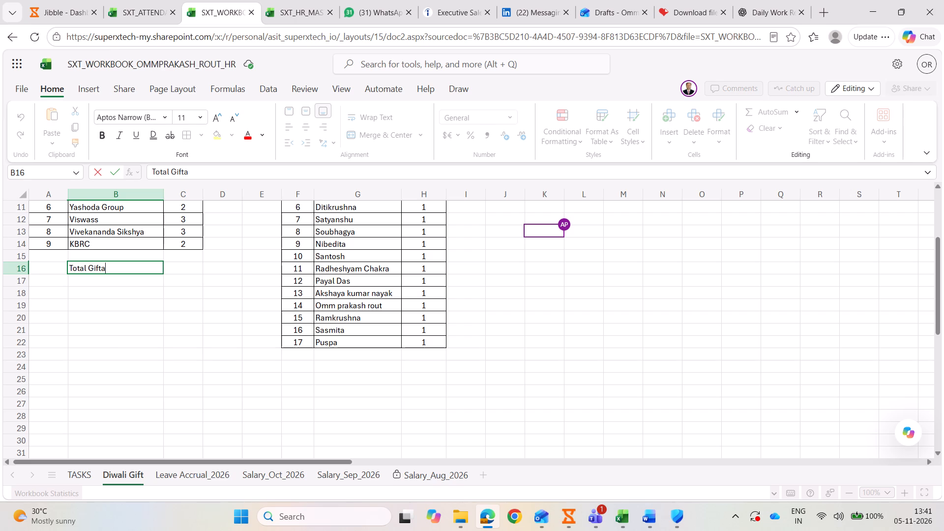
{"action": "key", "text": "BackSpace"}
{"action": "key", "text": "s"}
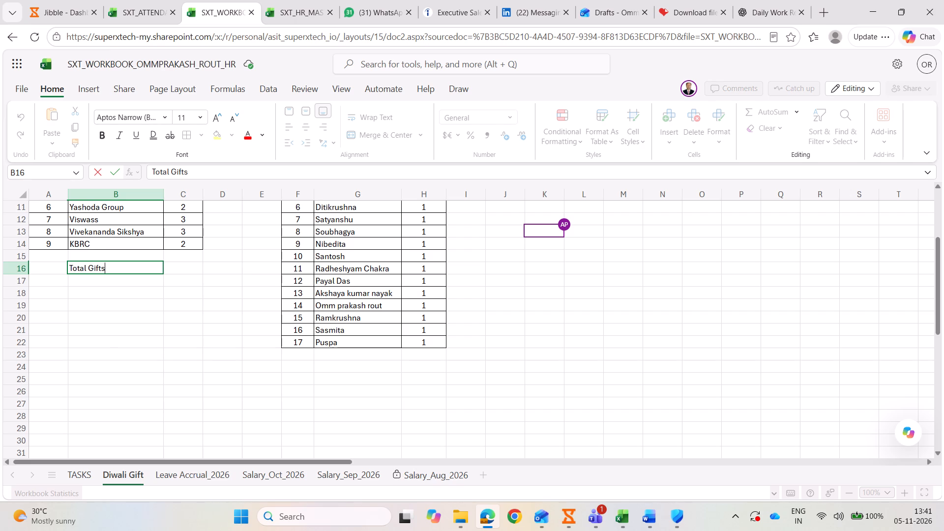
{"action": "left_click", "coordinate": [116, 282]}
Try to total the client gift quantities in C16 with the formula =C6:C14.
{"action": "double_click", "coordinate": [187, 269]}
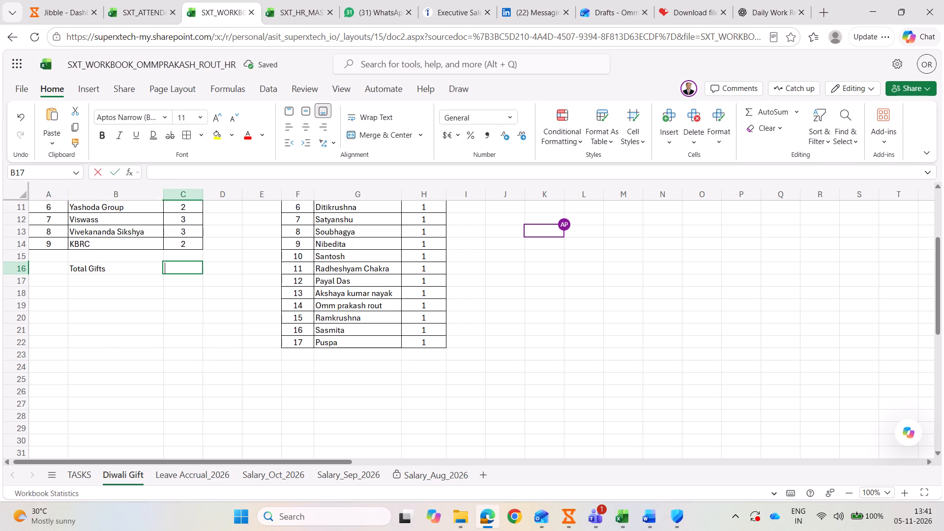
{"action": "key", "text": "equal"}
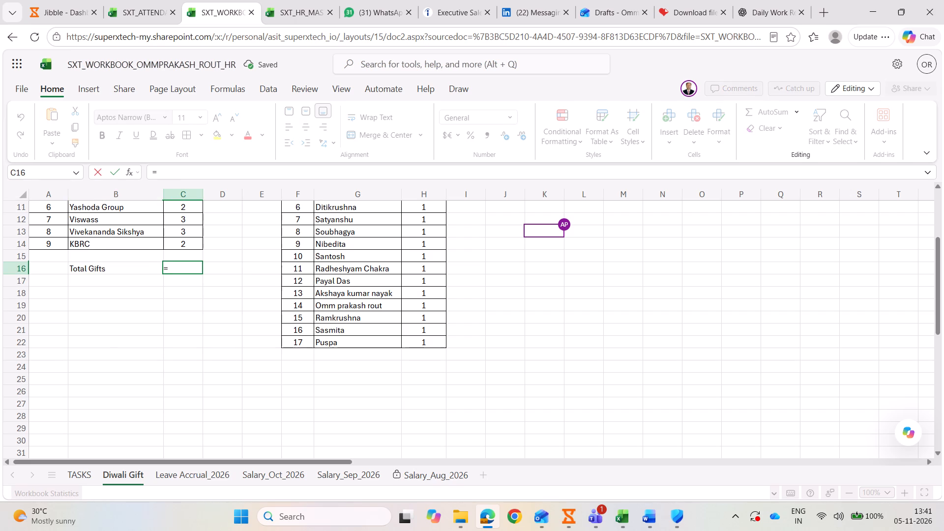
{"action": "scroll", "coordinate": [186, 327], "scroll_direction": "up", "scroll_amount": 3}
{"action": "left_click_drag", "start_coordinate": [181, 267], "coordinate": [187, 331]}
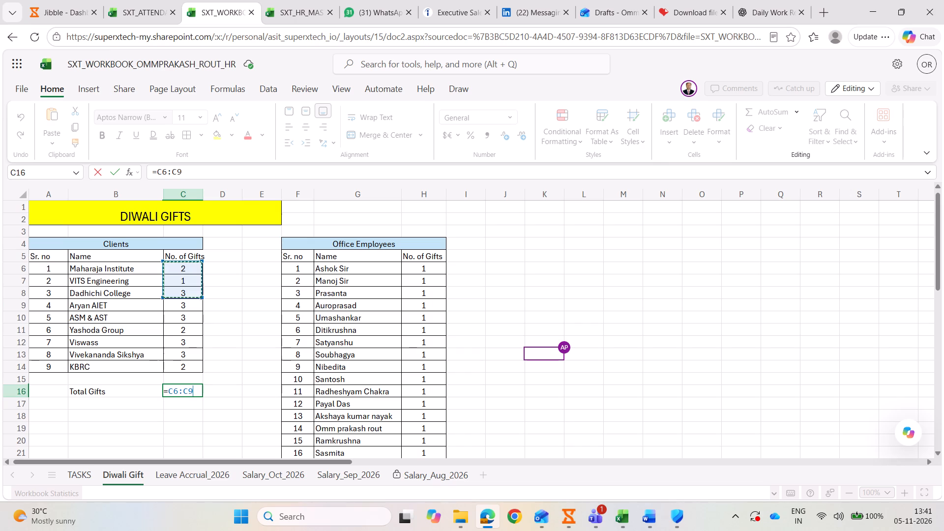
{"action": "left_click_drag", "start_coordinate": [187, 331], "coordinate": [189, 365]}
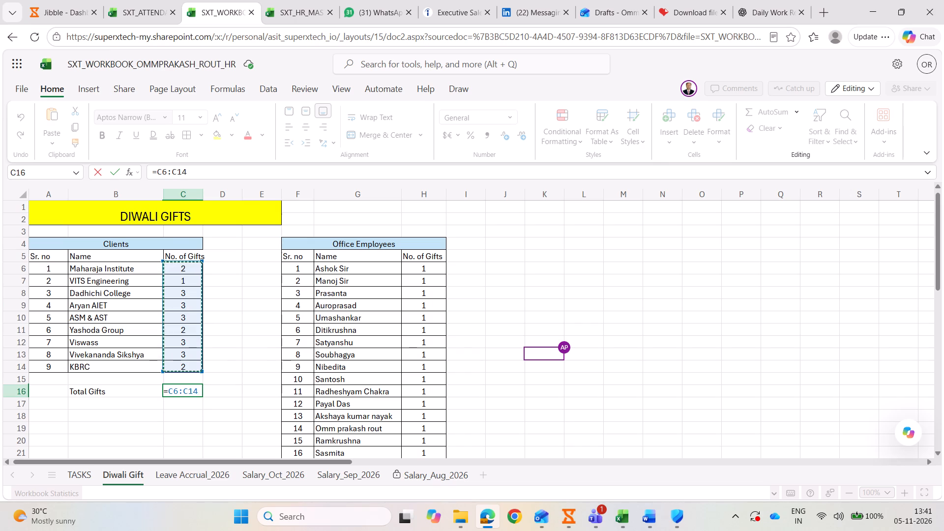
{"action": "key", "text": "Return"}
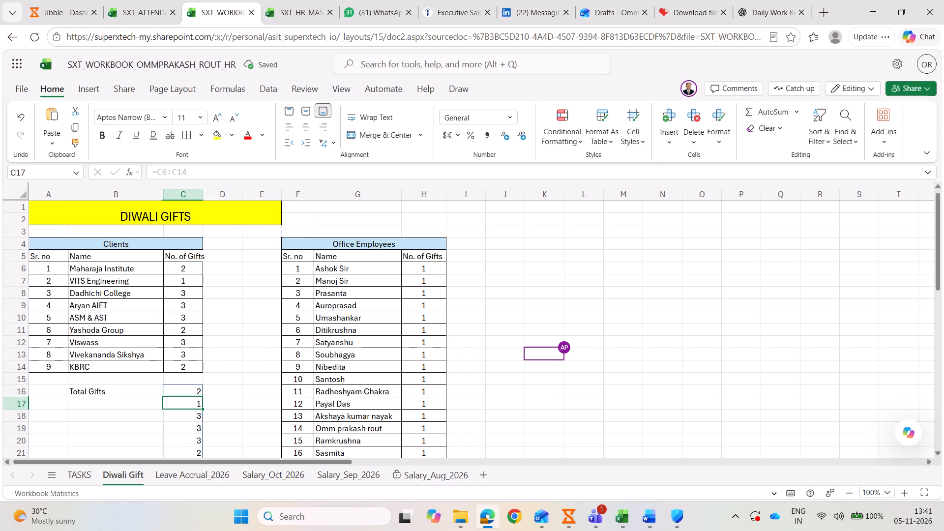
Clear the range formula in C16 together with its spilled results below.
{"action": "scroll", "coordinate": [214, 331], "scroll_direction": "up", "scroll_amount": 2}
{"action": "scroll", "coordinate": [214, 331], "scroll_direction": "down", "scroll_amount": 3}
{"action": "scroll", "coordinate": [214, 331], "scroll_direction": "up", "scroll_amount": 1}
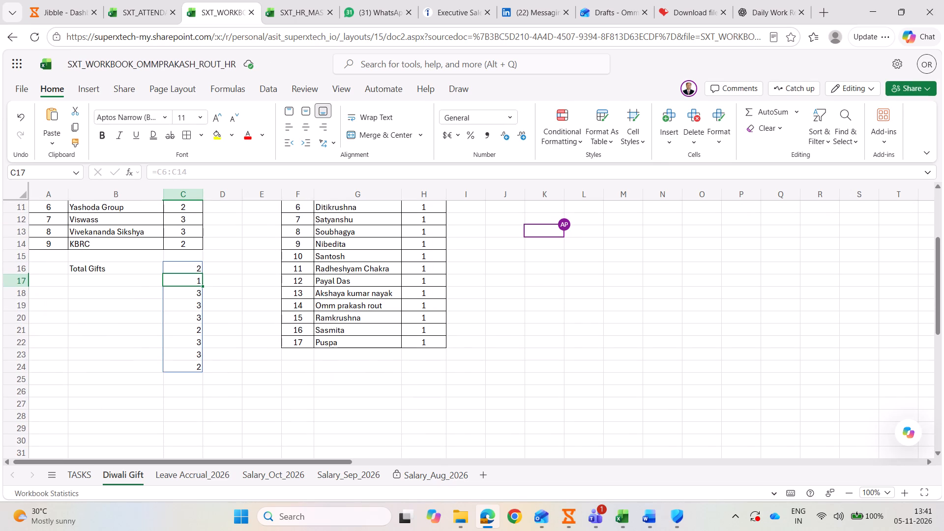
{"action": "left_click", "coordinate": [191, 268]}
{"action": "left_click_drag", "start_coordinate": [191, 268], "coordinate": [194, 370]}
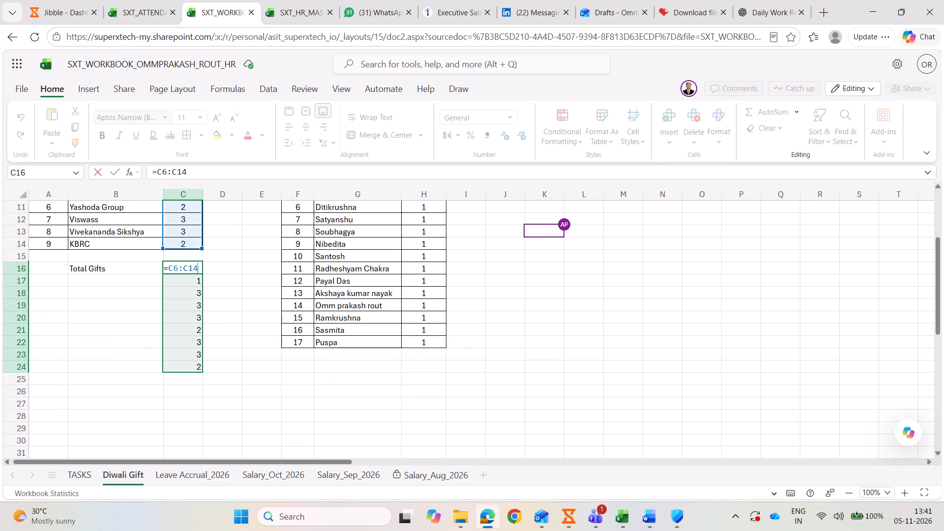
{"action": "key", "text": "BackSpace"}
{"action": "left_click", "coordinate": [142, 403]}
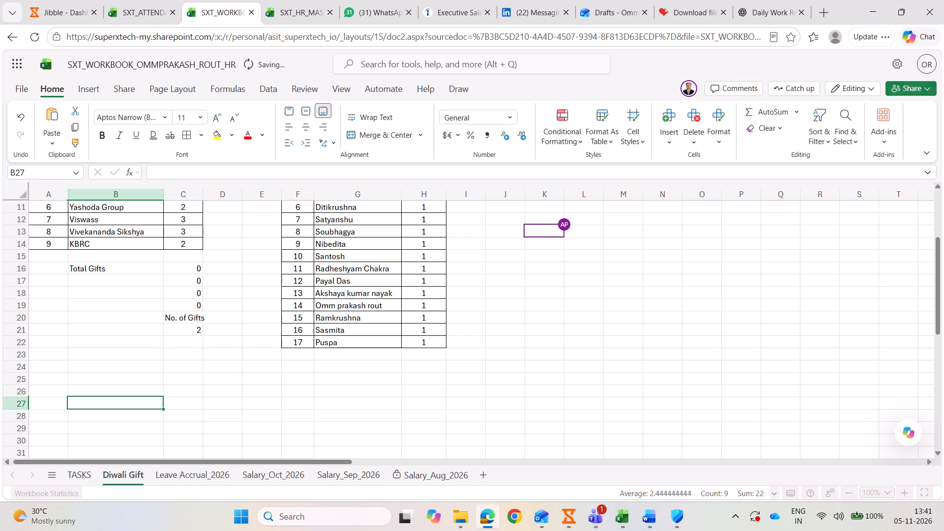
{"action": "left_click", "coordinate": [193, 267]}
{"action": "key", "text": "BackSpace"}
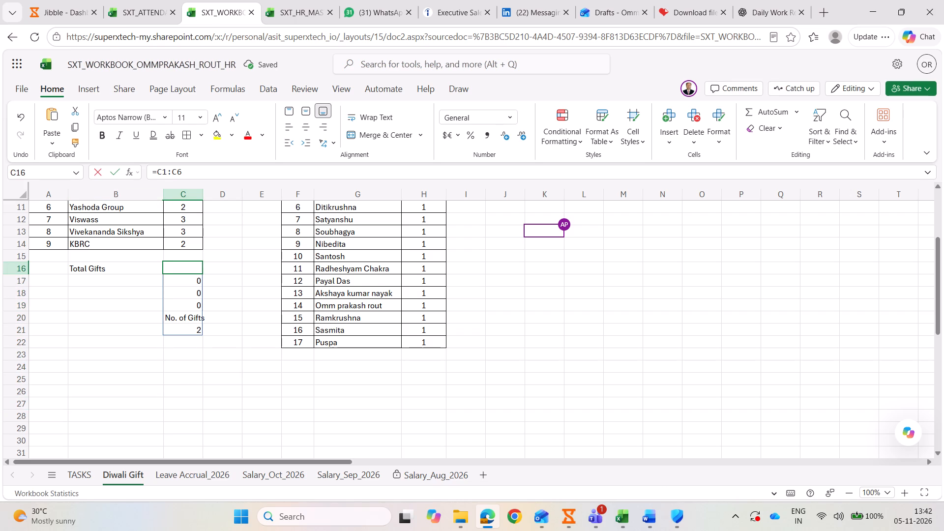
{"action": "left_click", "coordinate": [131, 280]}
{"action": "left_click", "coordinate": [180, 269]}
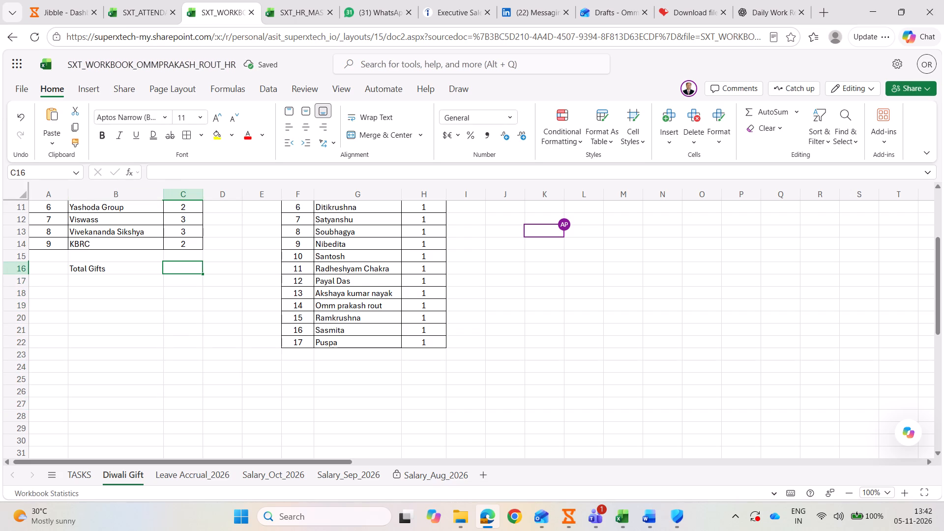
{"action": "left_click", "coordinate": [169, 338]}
Total the client gift quantities in C16 with the formula =SUM(C6:C14).
{"action": "scroll", "coordinate": [168, 315], "scroll_direction": "up", "scroll_amount": 2}
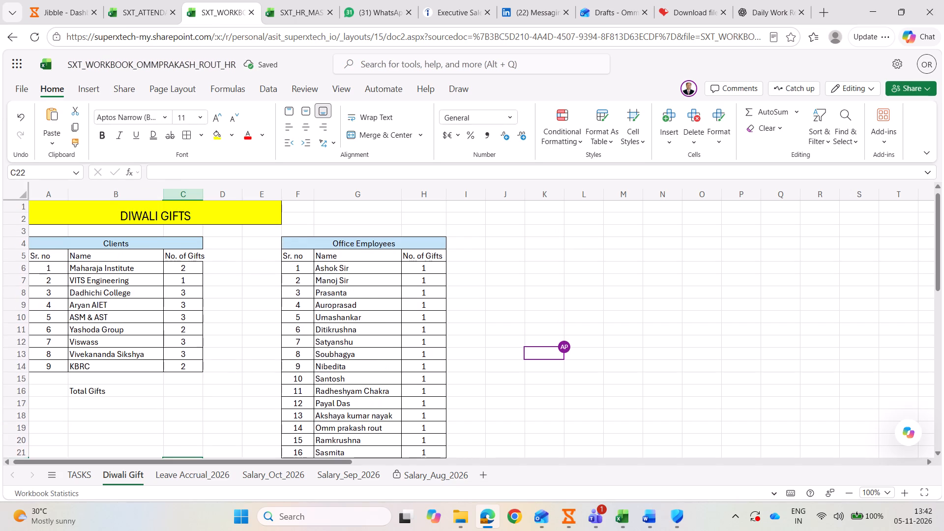
{"action": "left_click", "coordinate": [179, 391]}
{"action": "key", "text": "equal"}
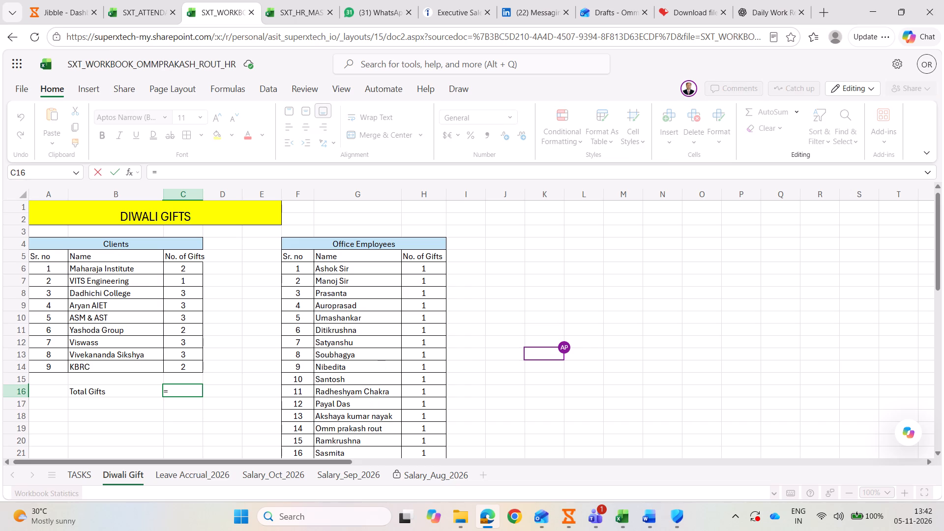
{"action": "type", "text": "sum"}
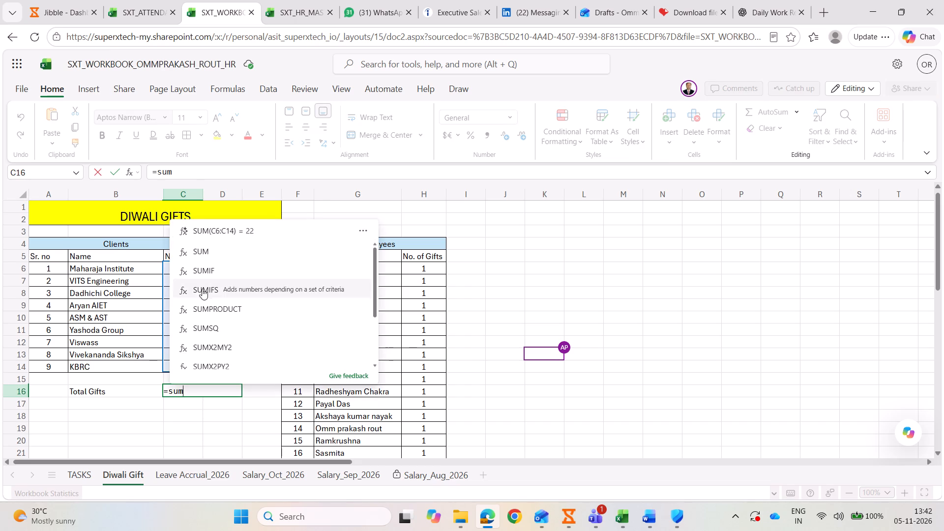
{"action": "left_click", "coordinate": [236, 245]}
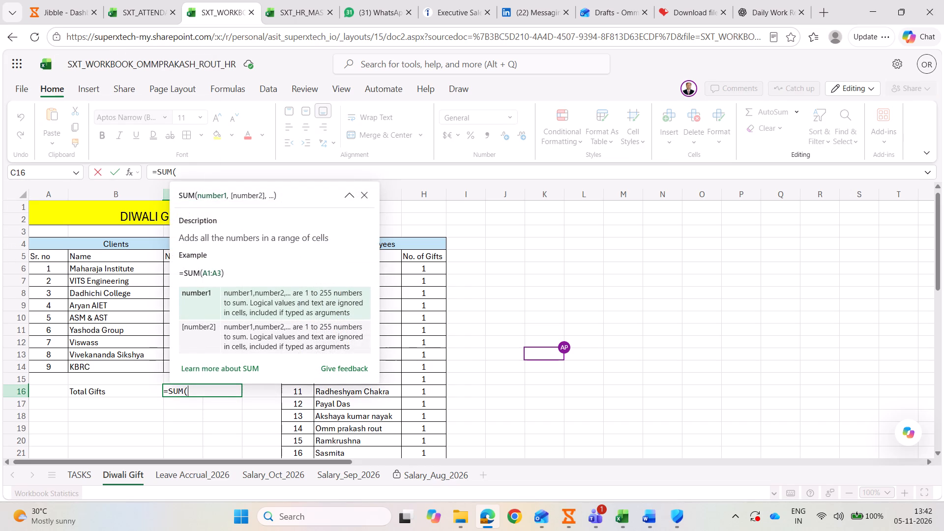
{"action": "left_click", "coordinate": [261, 424]}
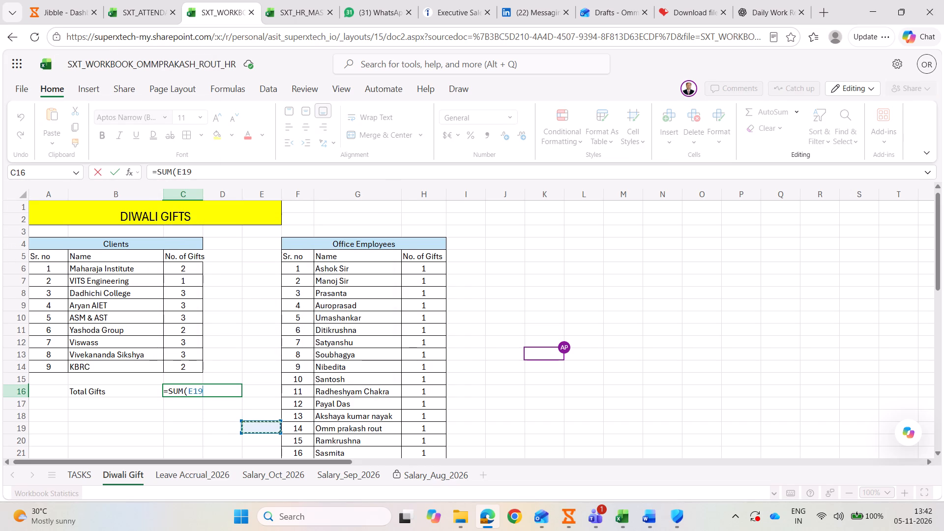
{"action": "left_click", "coordinate": [180, 269]}
{"action": "left_click_drag", "start_coordinate": [180, 269], "coordinate": [183, 361]}
{"action": "key", "text": "Return"}
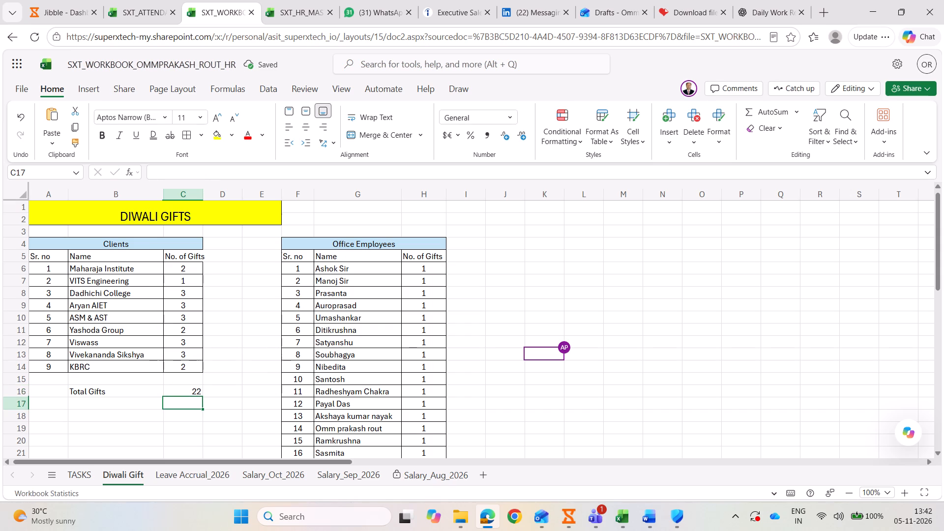
Centre the client gift total in C16 horizontally.
{"action": "scroll", "coordinate": [302, 367], "scroll_direction": "up", "scroll_amount": 1}
{"action": "scroll", "coordinate": [266, 381], "scroll_direction": "down", "scroll_amount": 3}
{"action": "scroll", "coordinate": [257, 385], "scroll_direction": "up", "scroll_amount": 3}
{"action": "scroll", "coordinate": [377, 346], "scroll_direction": "down", "scroll_amount": 2}
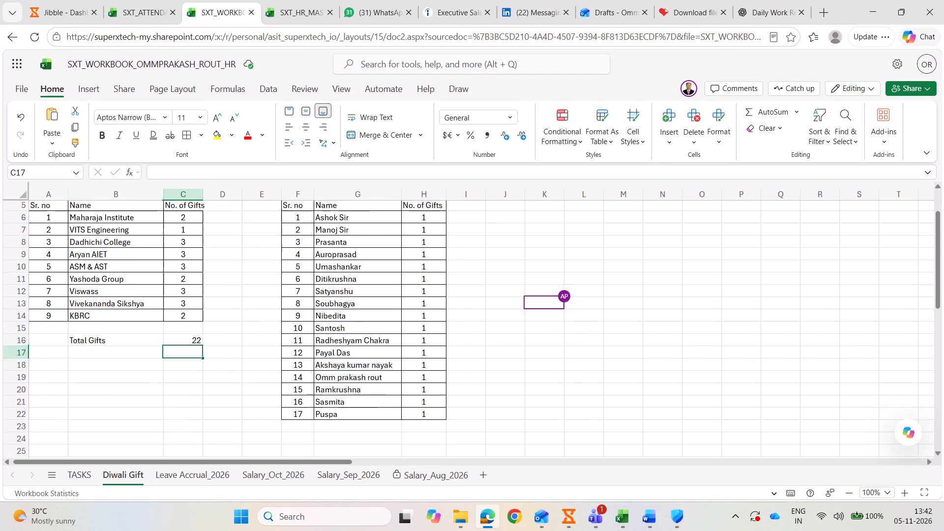
{"action": "left_click", "coordinate": [192, 269]}
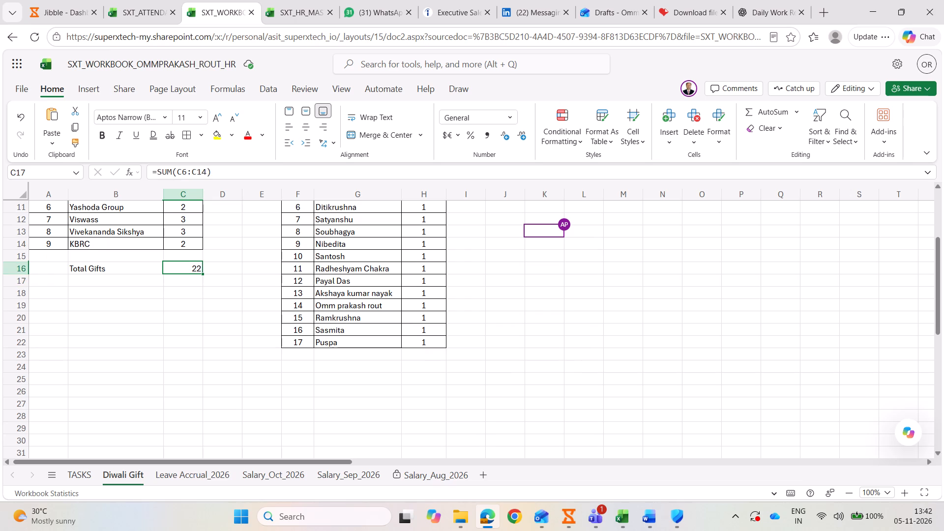
{"action": "left_click", "coordinate": [308, 124]}
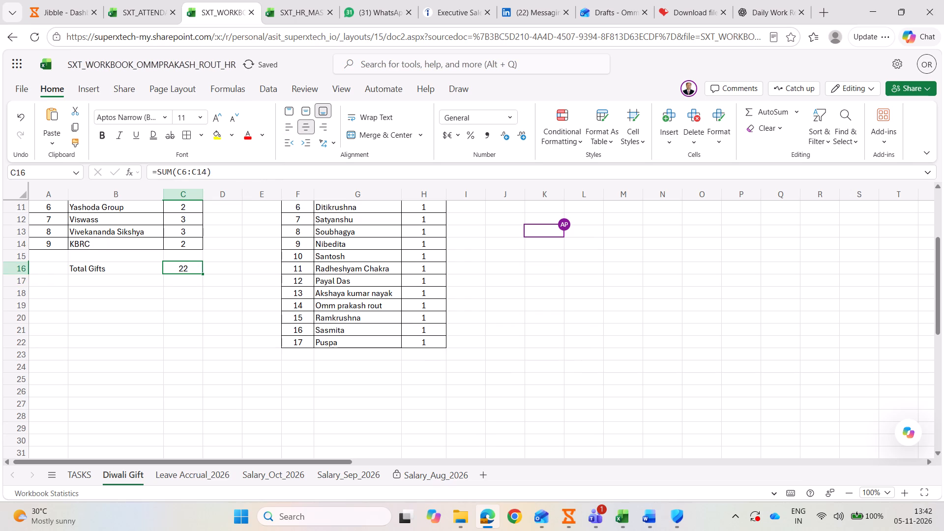
Add all cell borders and a light blue fill to the clients' Total Gifts row, B16:C16.
{"action": "left_click", "coordinate": [110, 267]}
{"action": "left_click_drag", "start_coordinate": [94, 267], "coordinate": [177, 271]}
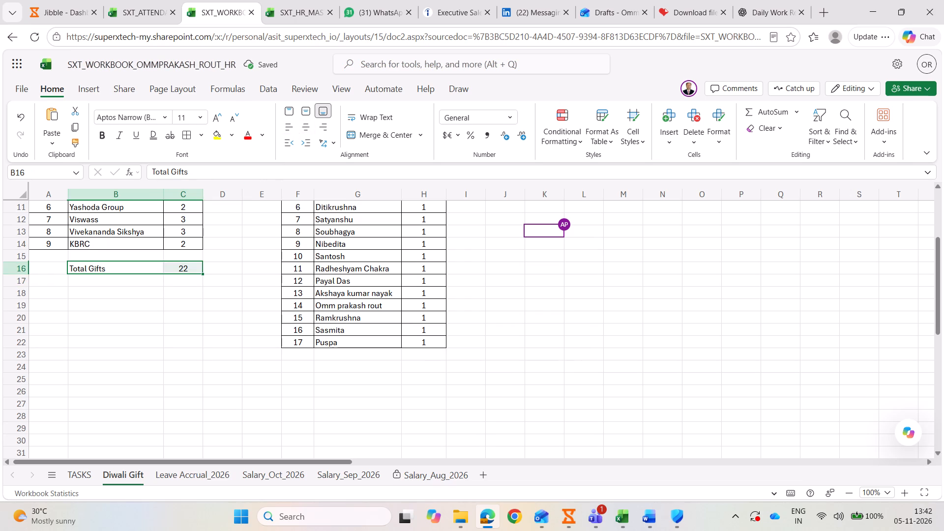
{"action": "left_click", "coordinate": [184, 130]}
{"action": "left_click", "coordinate": [191, 382]}
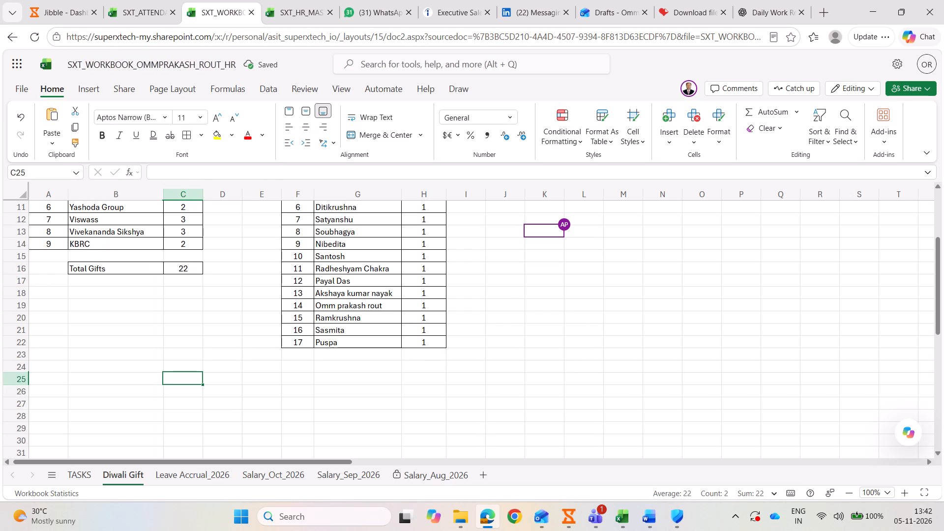
{"action": "left_click_drag", "start_coordinate": [110, 268], "coordinate": [137, 270]}
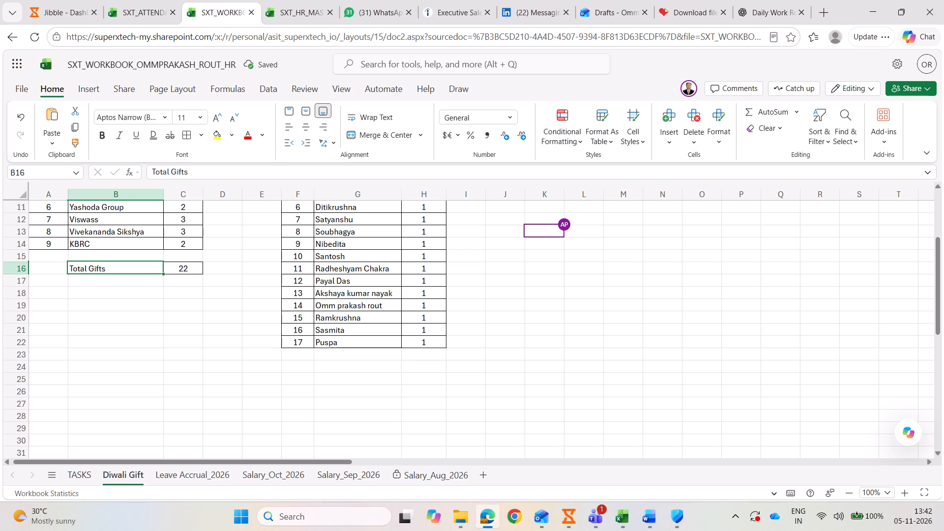
{"action": "left_click_drag", "start_coordinate": [137, 270], "coordinate": [170, 269]}
{"action": "left_click", "coordinate": [230, 132]}
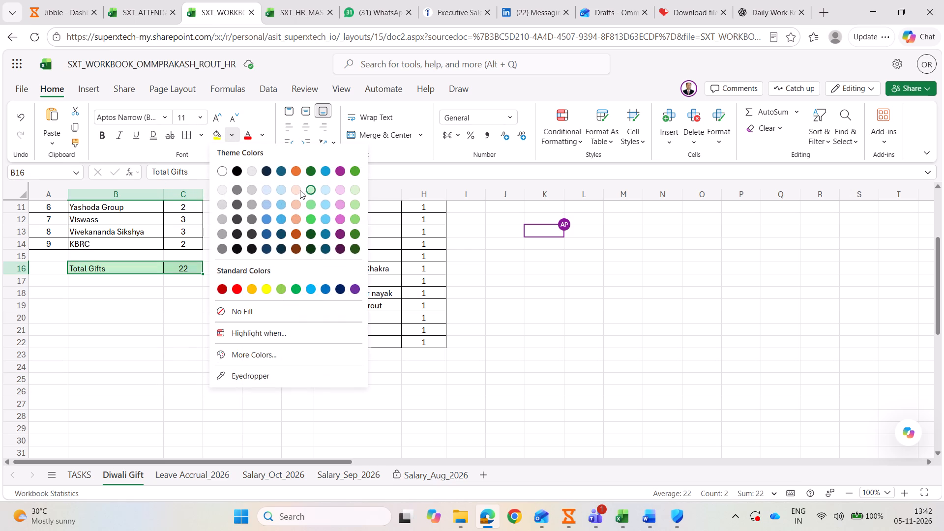
{"action": "left_click", "coordinate": [270, 191]}
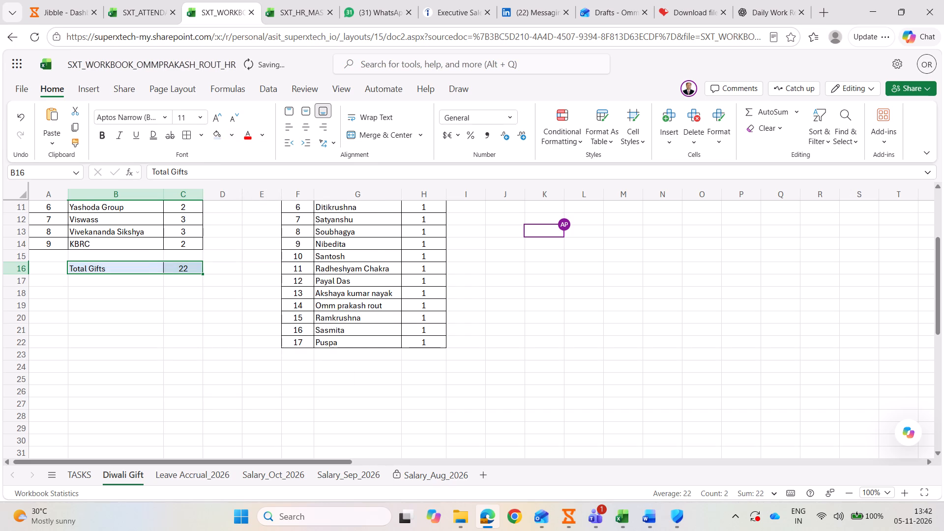
{"action": "left_click", "coordinate": [155, 305]}
Enter the label Total Gifts in G24, below the Office Employees table.
{"action": "scroll", "coordinate": [155, 305], "scroll_direction": "up", "scroll_amount": 3}
{"action": "scroll", "coordinate": [155, 305], "scroll_direction": "down", "scroll_amount": 3}
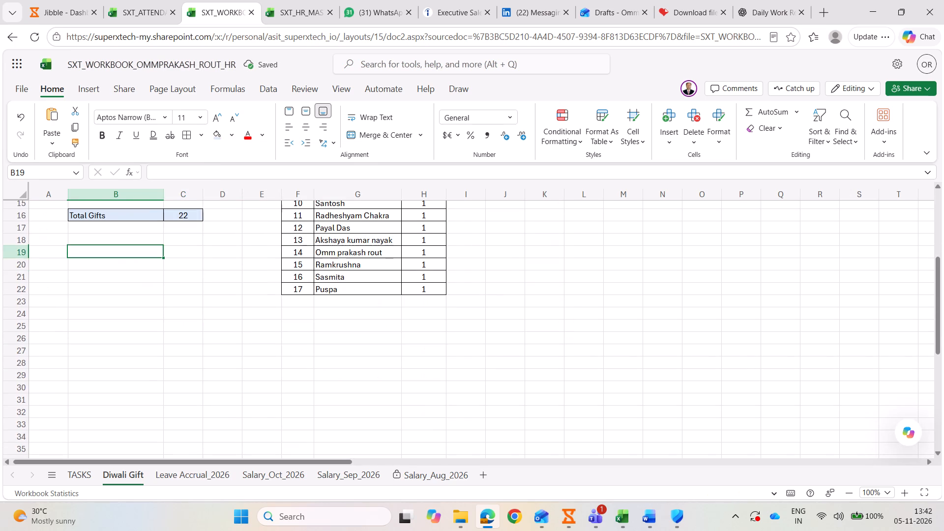
{"action": "scroll", "coordinate": [313, 341], "scroll_direction": "up", "scroll_amount": 2}
{"action": "scroll", "coordinate": [327, 391], "scroll_direction": "down", "scroll_amount": 1}
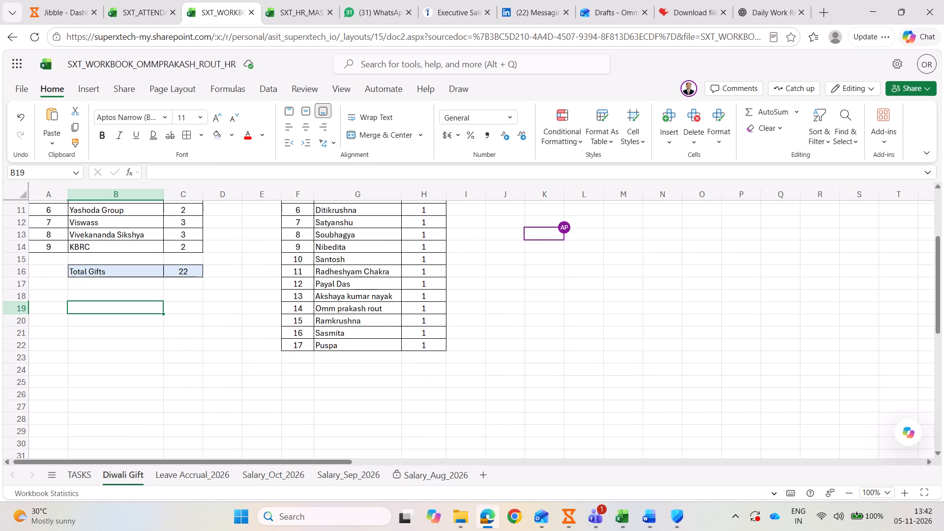
{"action": "double_click", "coordinate": [347, 368]}
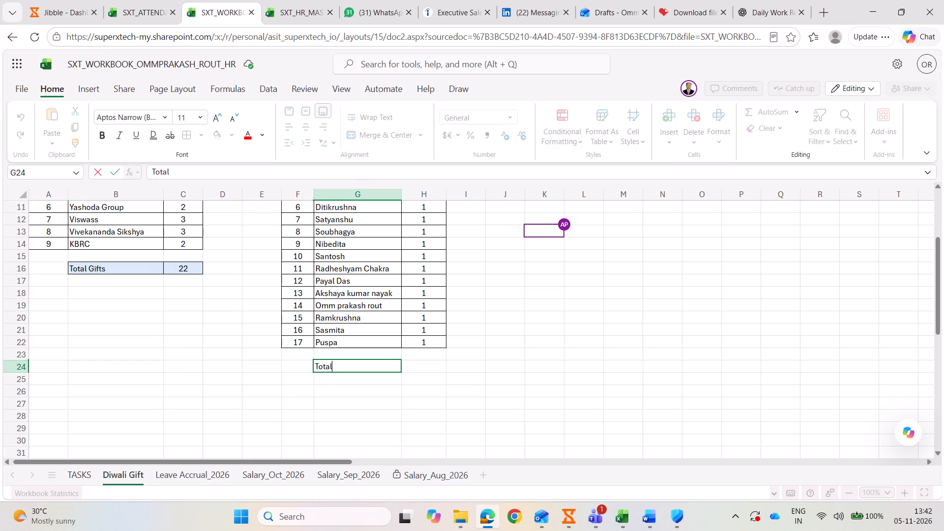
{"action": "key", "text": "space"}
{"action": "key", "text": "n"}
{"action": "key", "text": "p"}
{"action": "key", "text": "BackSpace"}
{"action": "key", "text": "BackSpace"}
{"action": "key", "text": "BackSpace"}
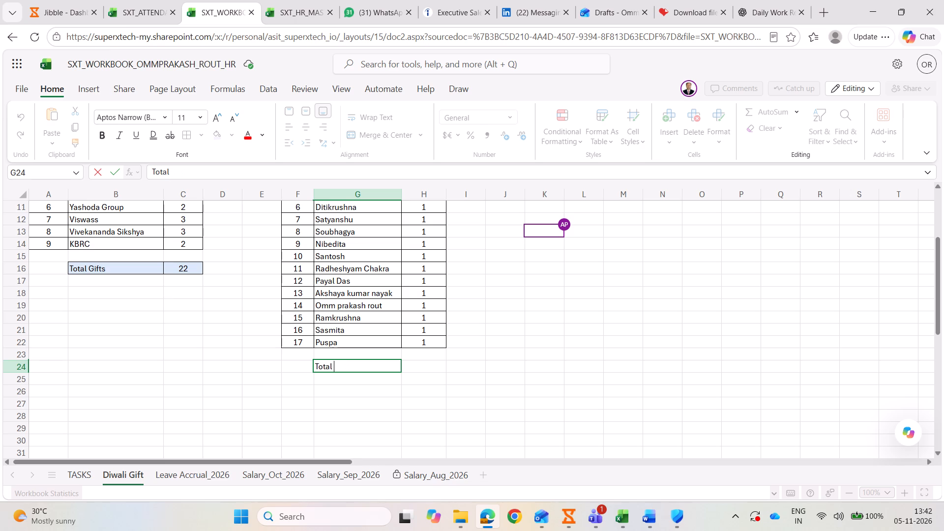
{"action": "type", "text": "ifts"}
Total the office employees' gift quantities in H24 with the formula =SUM(H6:H22).
{"action": "double_click", "coordinate": [418, 365]}
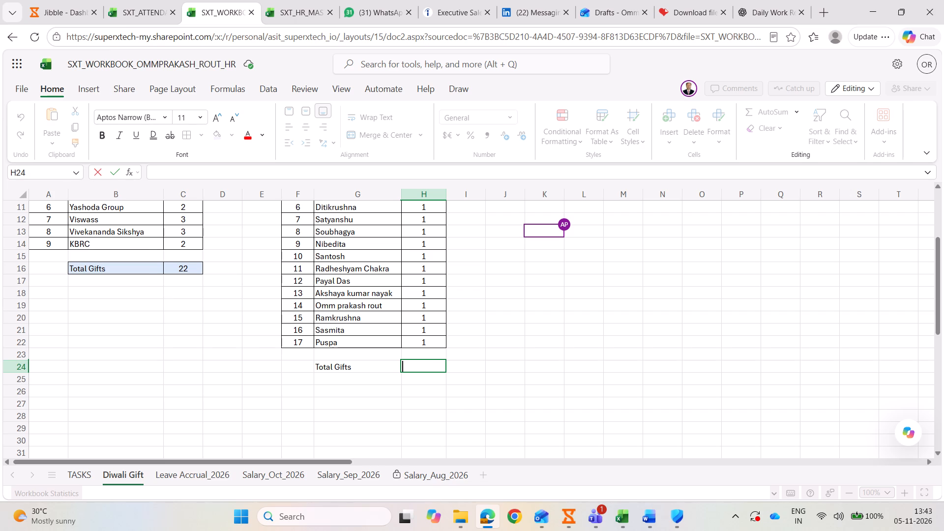
{"action": "left_click", "coordinate": [506, 359]}
{"action": "left_click", "coordinate": [442, 370]}
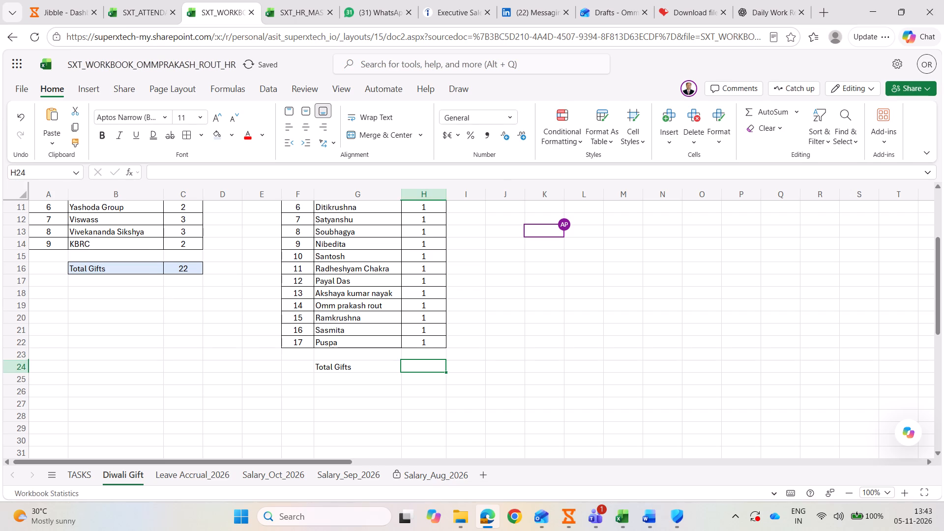
{"action": "scroll", "coordinate": [442, 370], "scroll_direction": "up", "scroll_amount": 2}
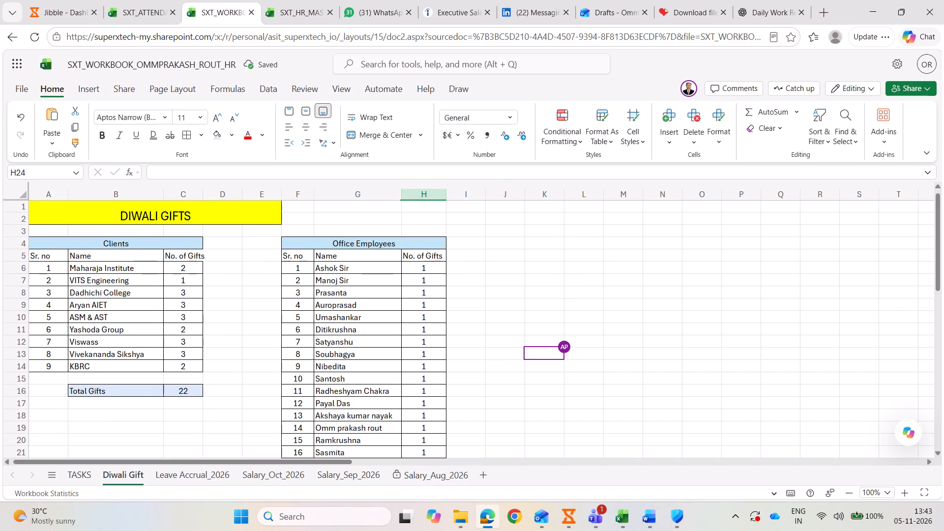
{"action": "scroll", "coordinate": [437, 321], "scroll_direction": "down", "scroll_amount": 3}
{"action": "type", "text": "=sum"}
{"action": "scroll", "coordinate": [440, 316], "scroll_direction": "up", "scroll_amount": 1}
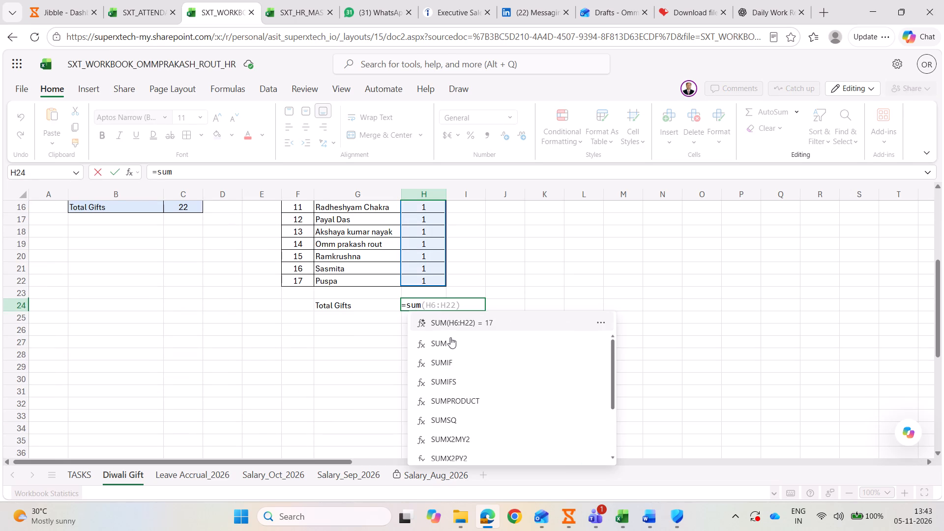
{"action": "left_click", "coordinate": [450, 338]}
{"action": "scroll", "coordinate": [434, 241], "scroll_direction": "up", "scroll_amount": 1}
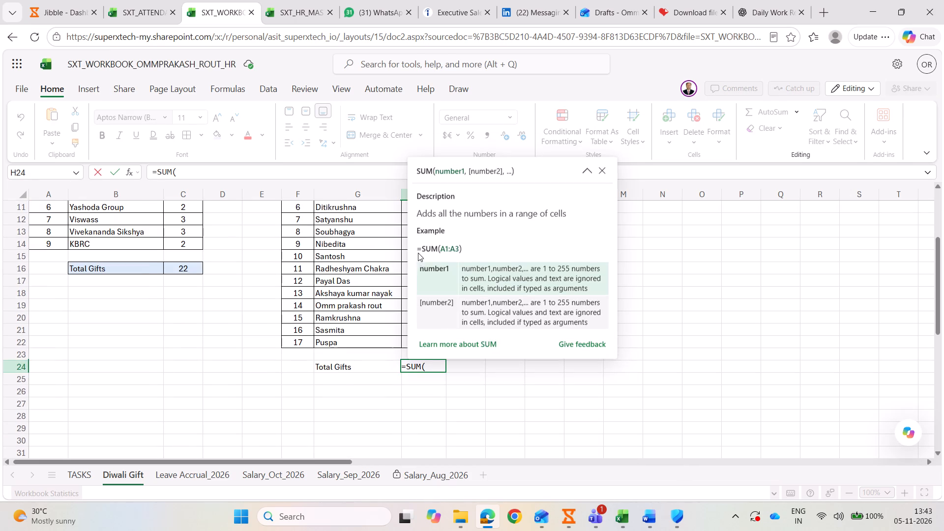
{"action": "scroll", "coordinate": [376, 261], "scroll_direction": "up", "scroll_amount": 1}
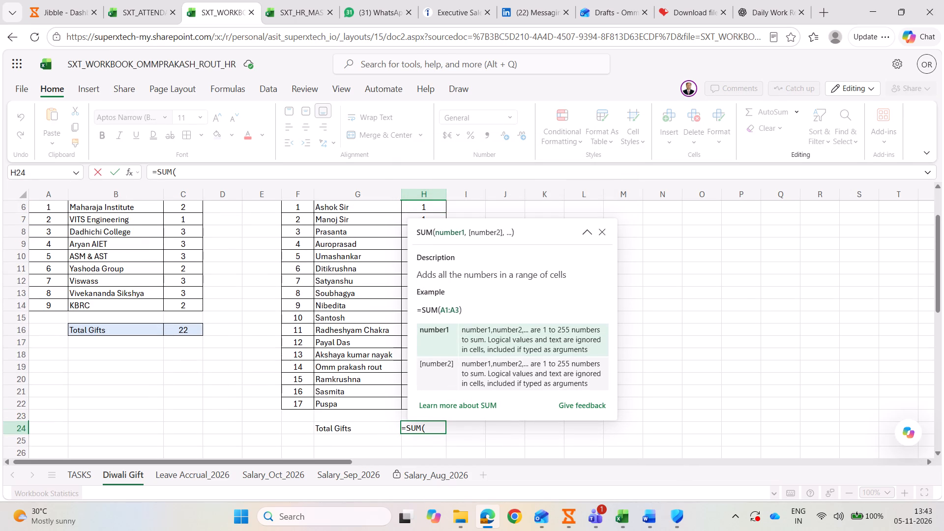
{"action": "scroll", "coordinate": [380, 238], "scroll_direction": "up", "scroll_amount": 1}
{"action": "left_click_drag", "start_coordinate": [430, 269], "coordinate": [410, 478]}
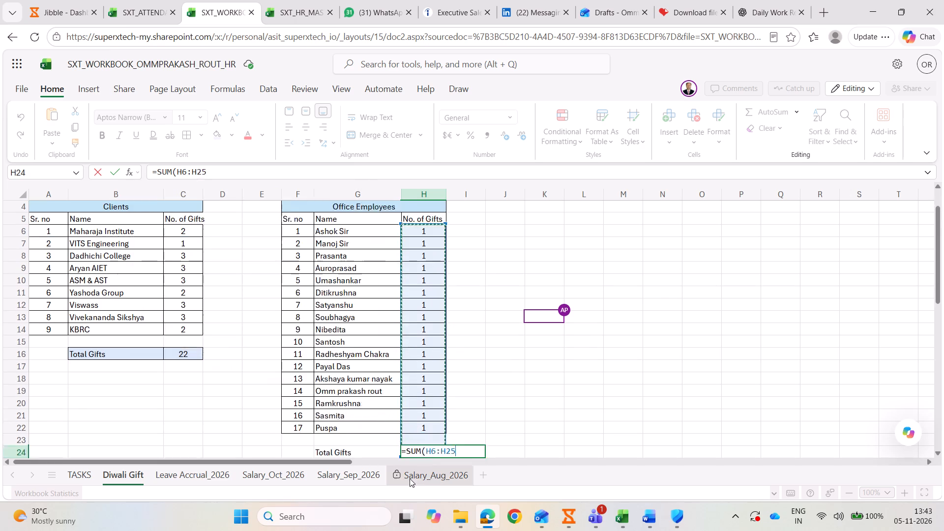
{"action": "left_click_drag", "start_coordinate": [410, 478], "coordinate": [424, 367]}
{"action": "key", "text": "Return"}
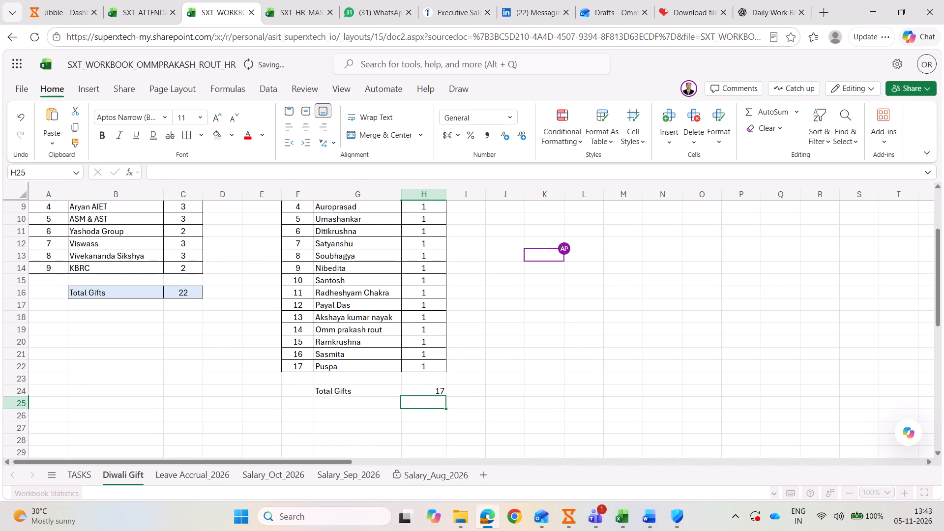
Centre the office employees' gift total in H24 horizontally.
{"action": "left_click", "coordinate": [507, 338]}
{"action": "left_click", "coordinate": [415, 391]}
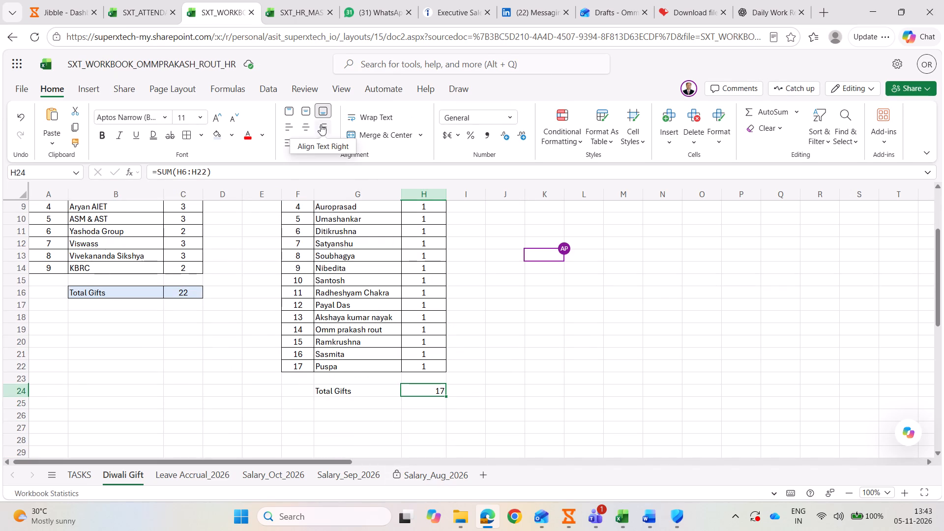
{"action": "left_click", "coordinate": [306, 126]}
Apply the same light blue fill and cell borders to the office employees' Total Gifts row, G24:H24.
{"action": "left_click_drag", "start_coordinate": [322, 392], "coordinate": [413, 395]}
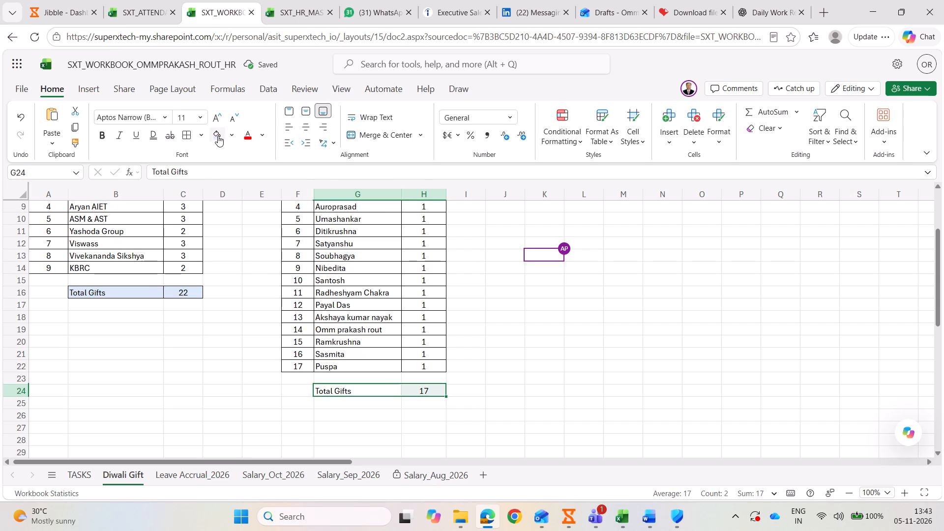
{"action": "left_click", "coordinate": [218, 136]}
{"action": "left_click", "coordinate": [189, 133]}
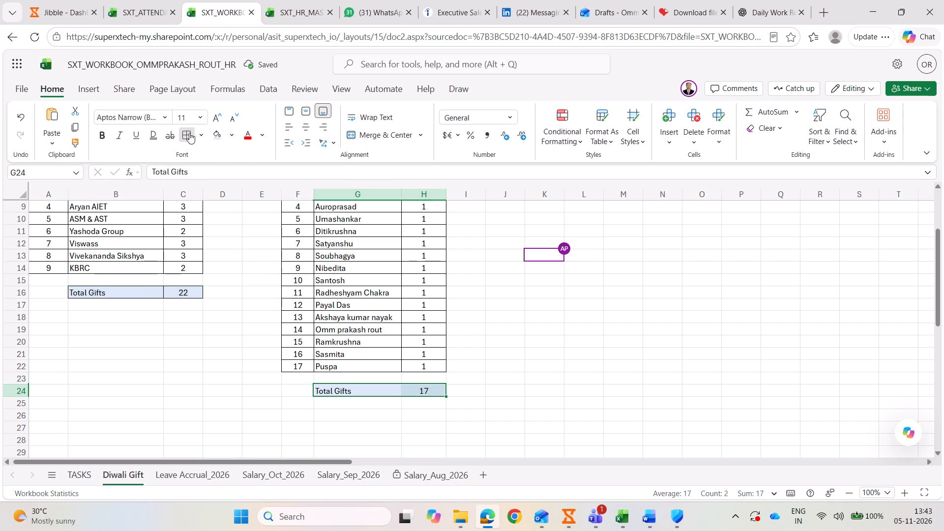